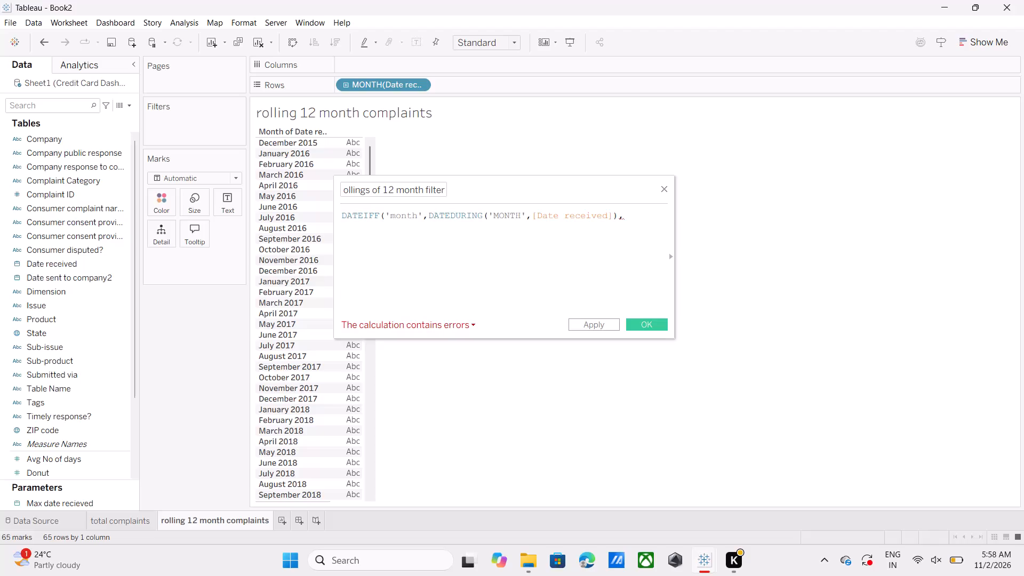
Append DATETRUNG(' after the last comma of the rolling 12 month filter formula.
click(627, 213)
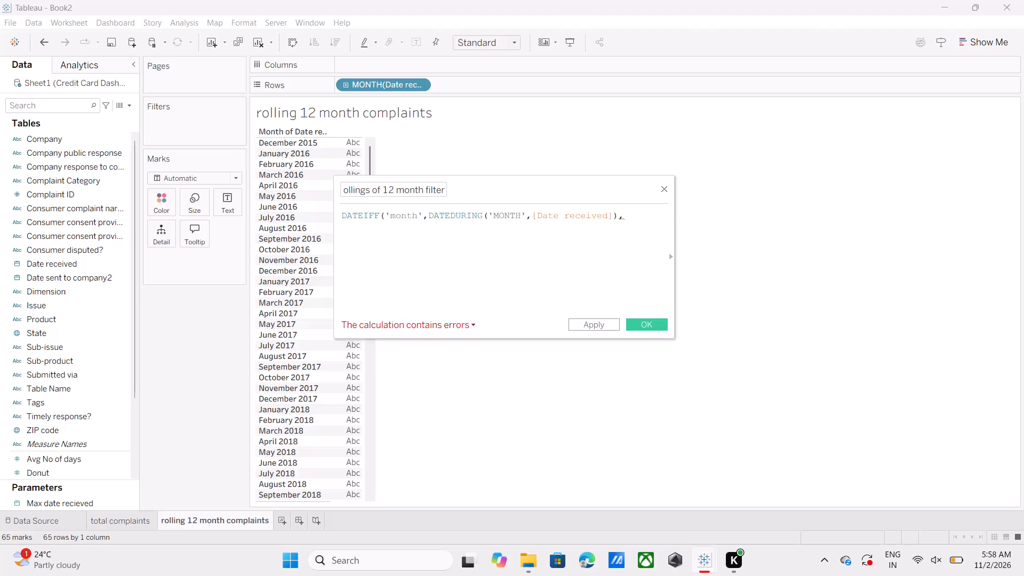
text(DATA)
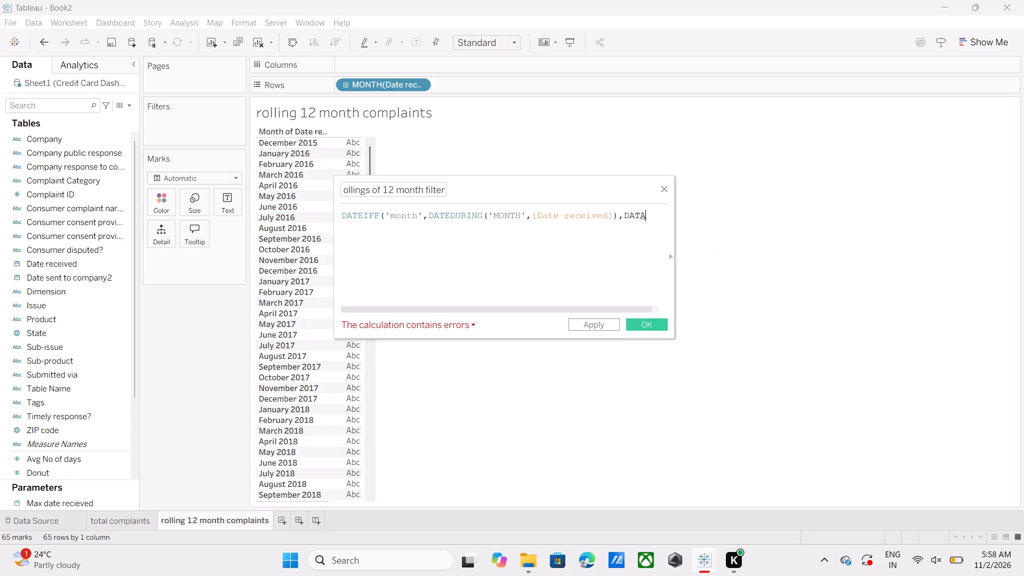
key(BackSpace)
key(e)
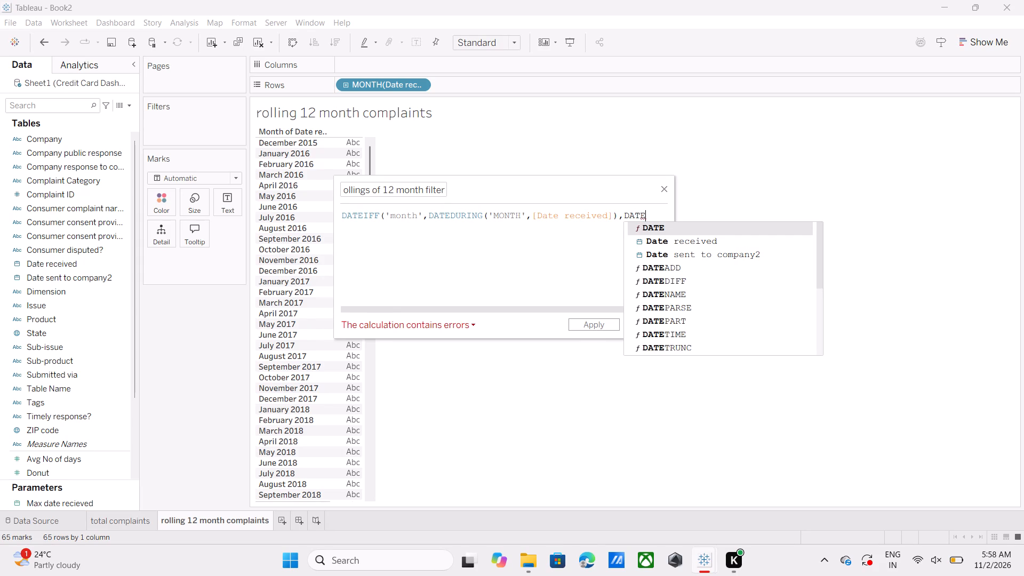
text(TRUNG)
key(space)
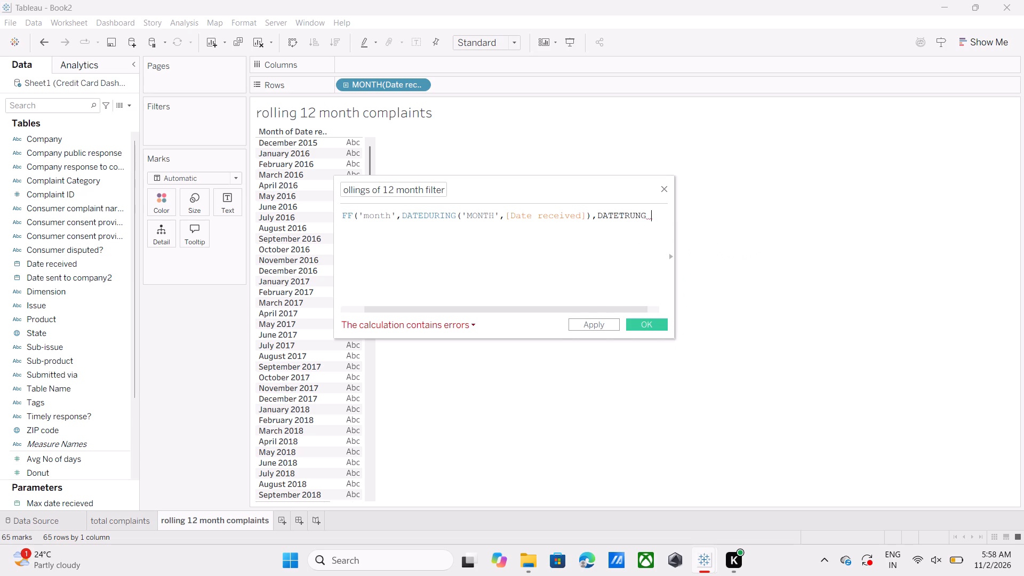
key(shift+parenleft)
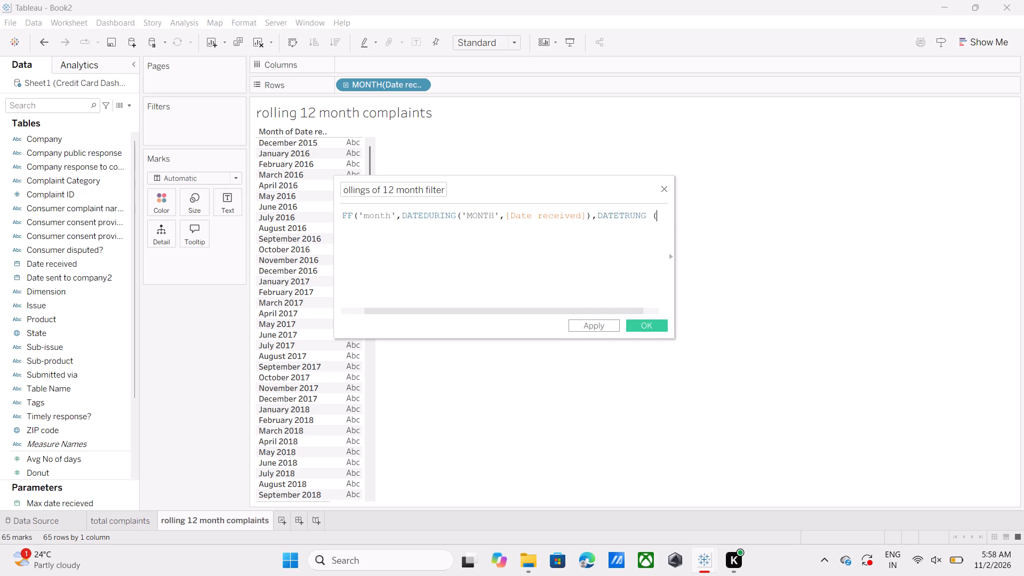
key(BackSpace)
key(BackSpace)
key(shift+parenleft)
key(apostrophe)
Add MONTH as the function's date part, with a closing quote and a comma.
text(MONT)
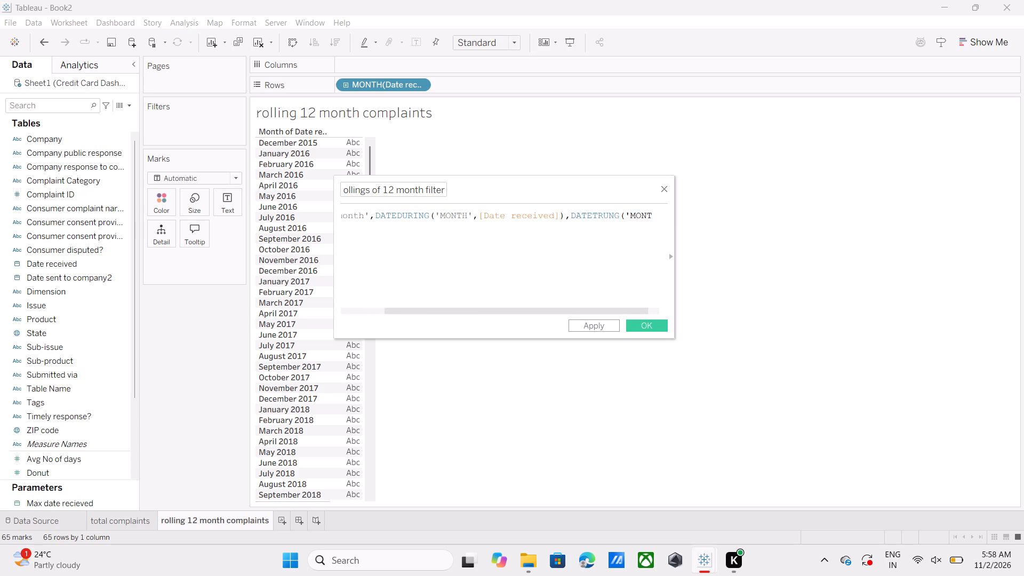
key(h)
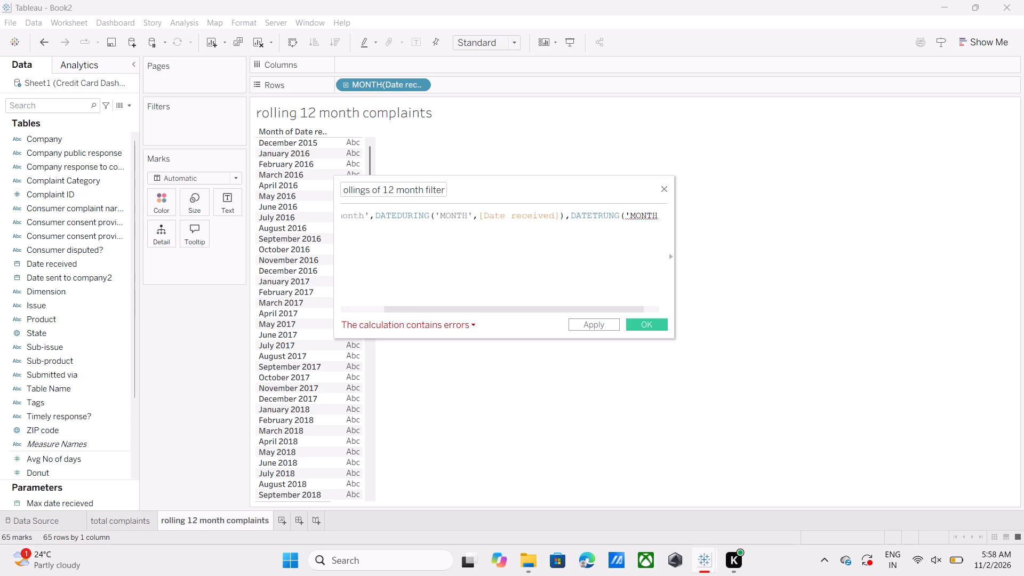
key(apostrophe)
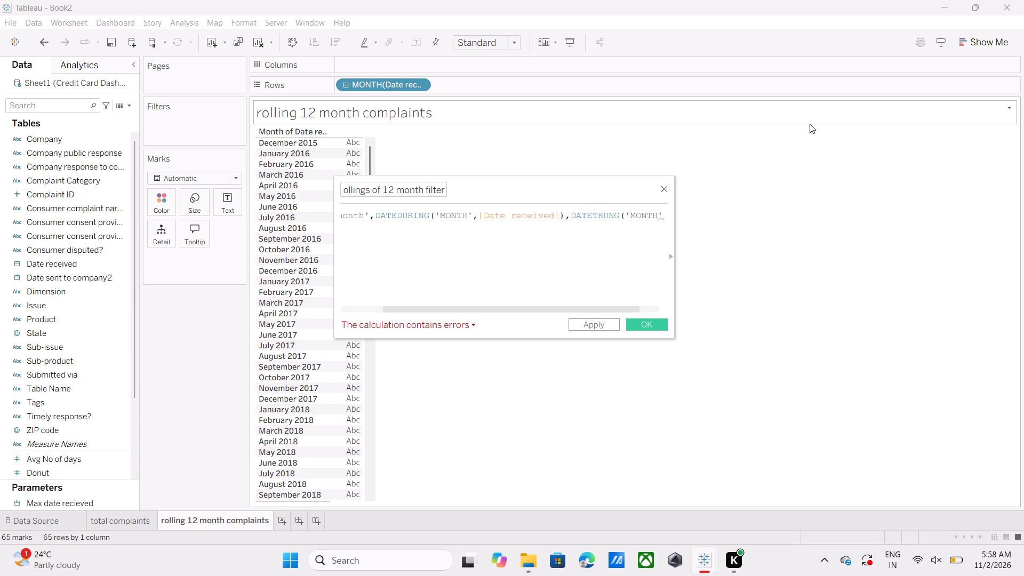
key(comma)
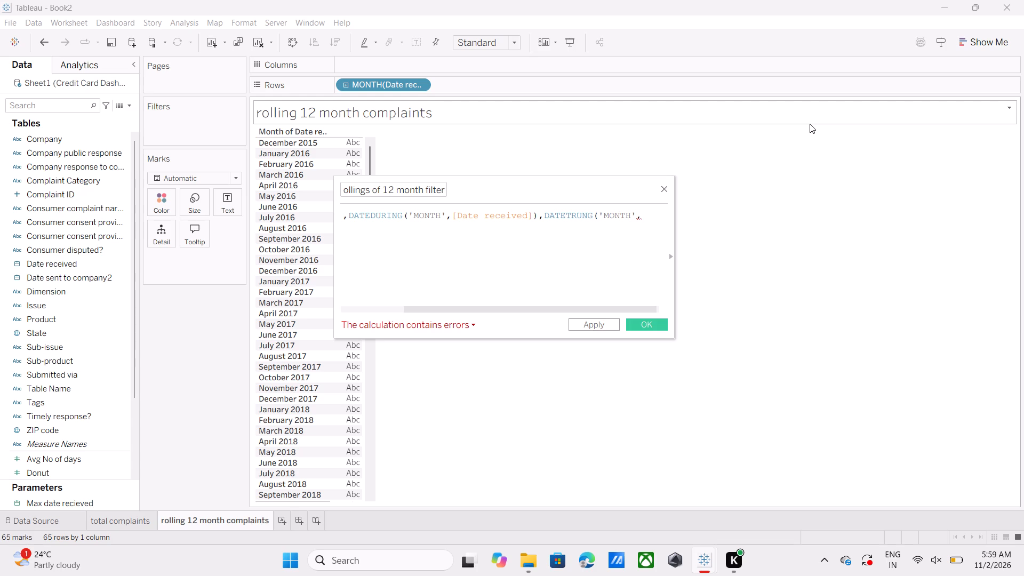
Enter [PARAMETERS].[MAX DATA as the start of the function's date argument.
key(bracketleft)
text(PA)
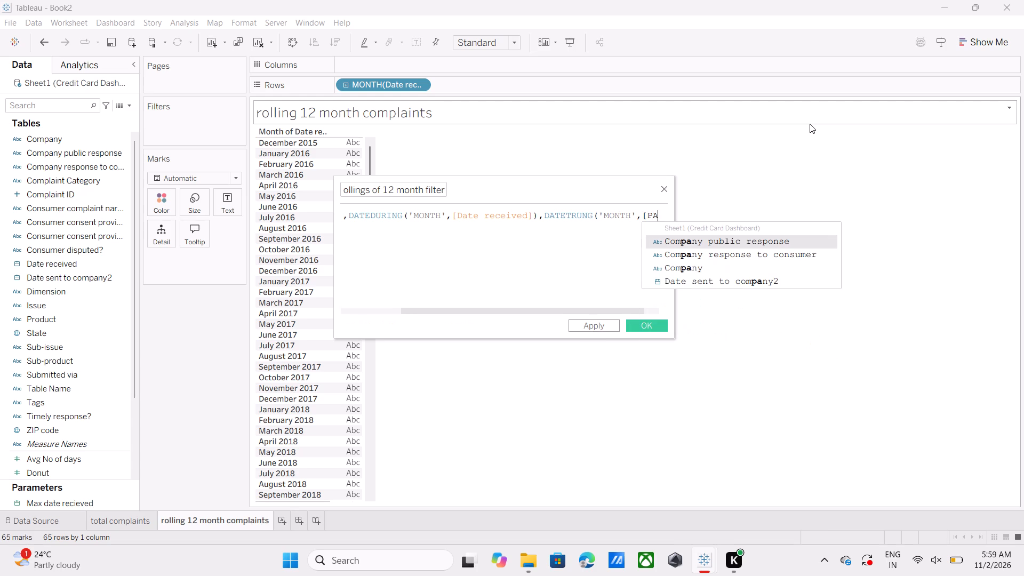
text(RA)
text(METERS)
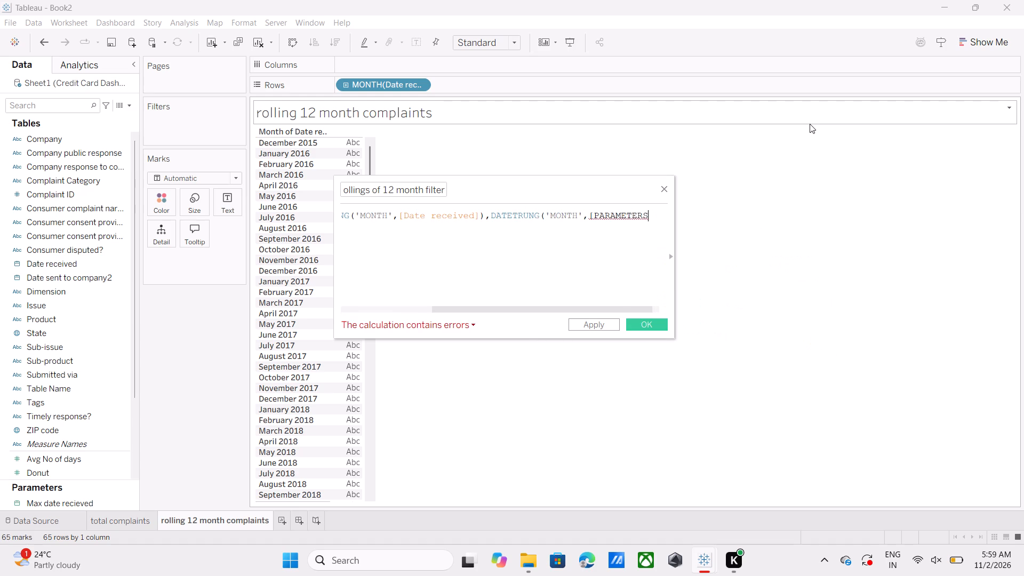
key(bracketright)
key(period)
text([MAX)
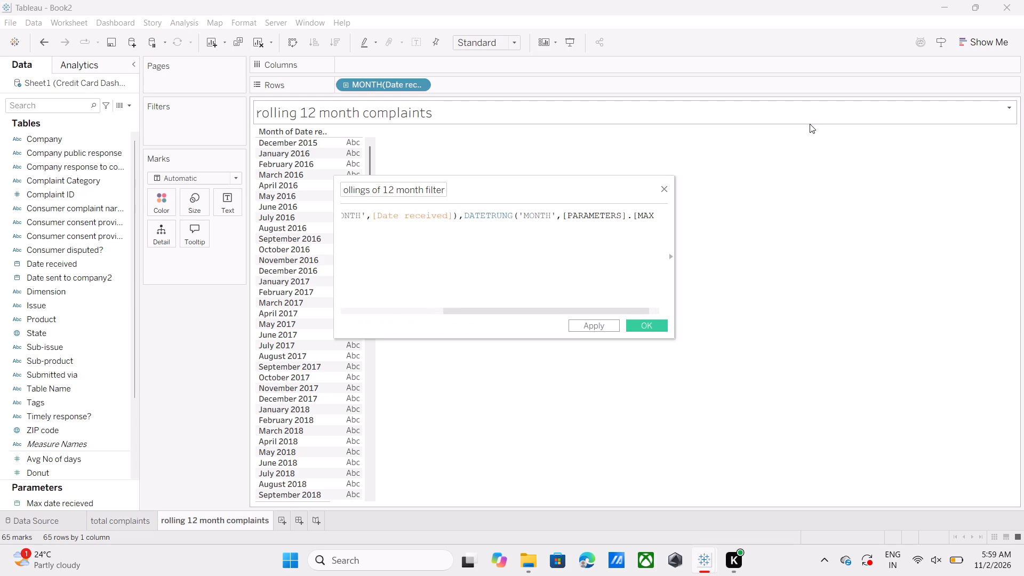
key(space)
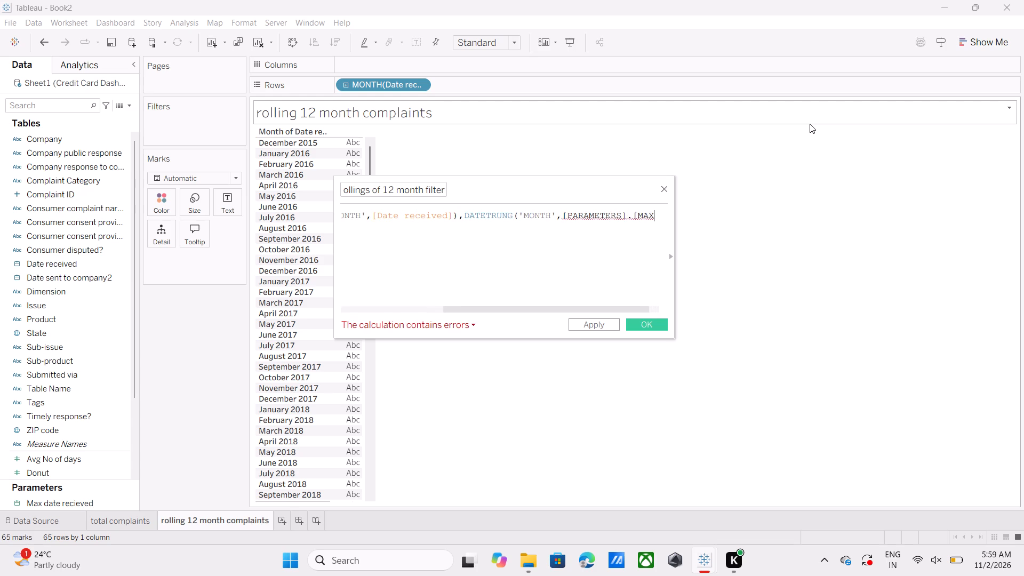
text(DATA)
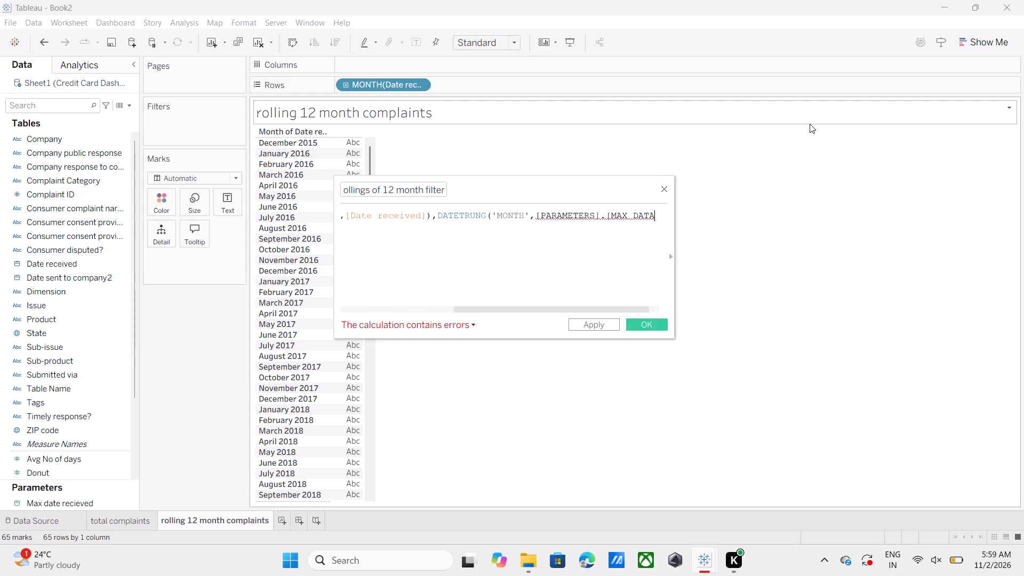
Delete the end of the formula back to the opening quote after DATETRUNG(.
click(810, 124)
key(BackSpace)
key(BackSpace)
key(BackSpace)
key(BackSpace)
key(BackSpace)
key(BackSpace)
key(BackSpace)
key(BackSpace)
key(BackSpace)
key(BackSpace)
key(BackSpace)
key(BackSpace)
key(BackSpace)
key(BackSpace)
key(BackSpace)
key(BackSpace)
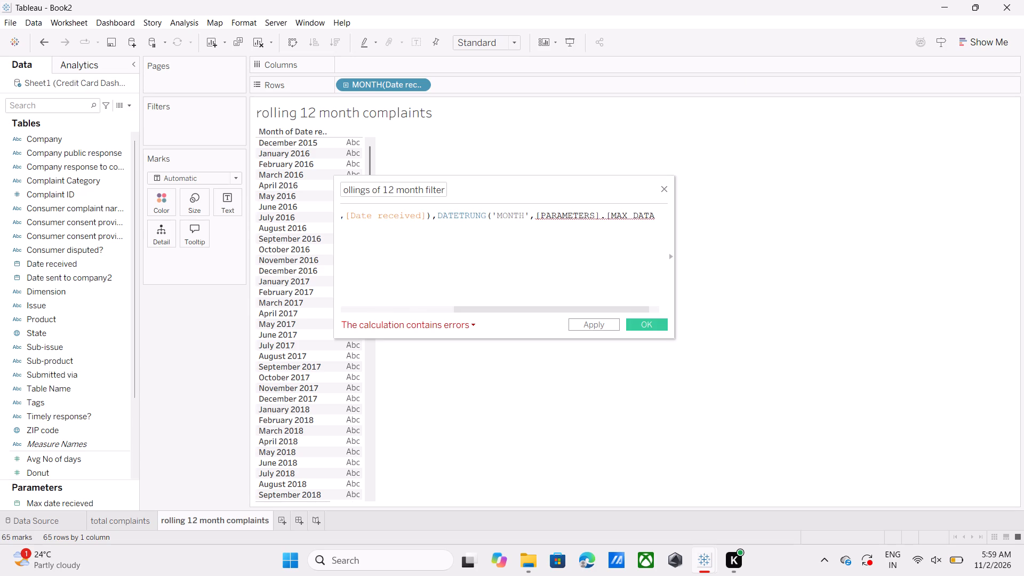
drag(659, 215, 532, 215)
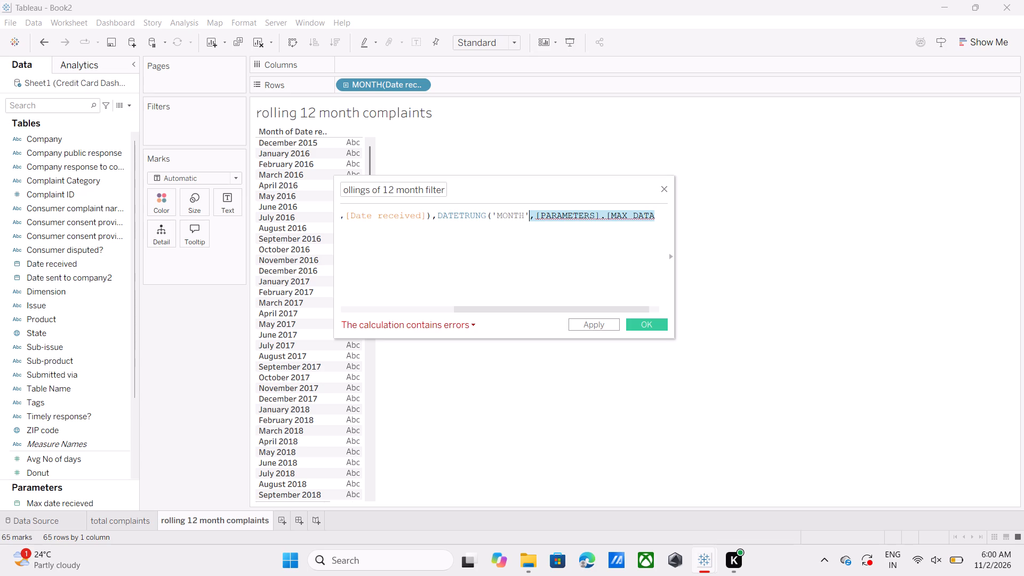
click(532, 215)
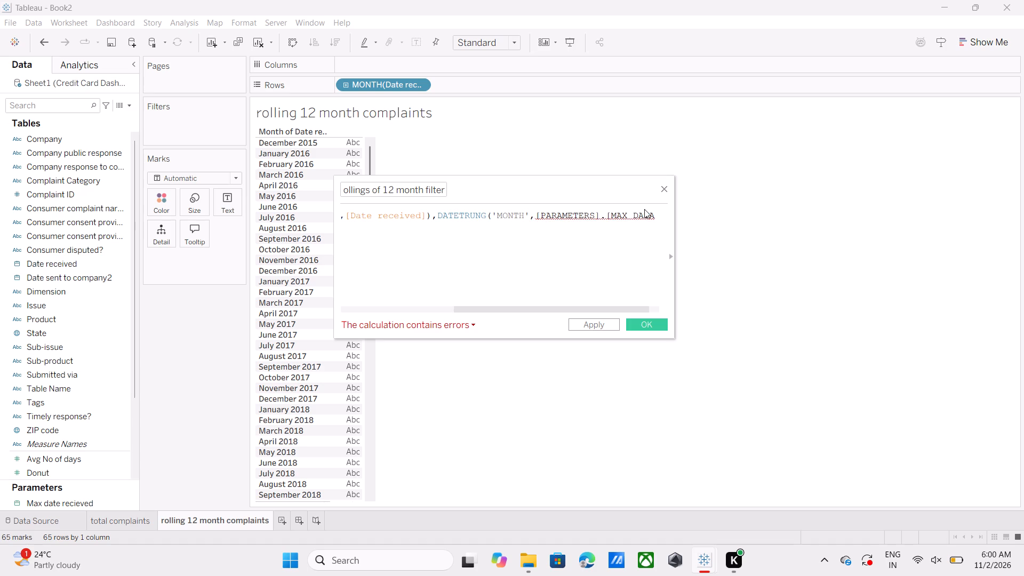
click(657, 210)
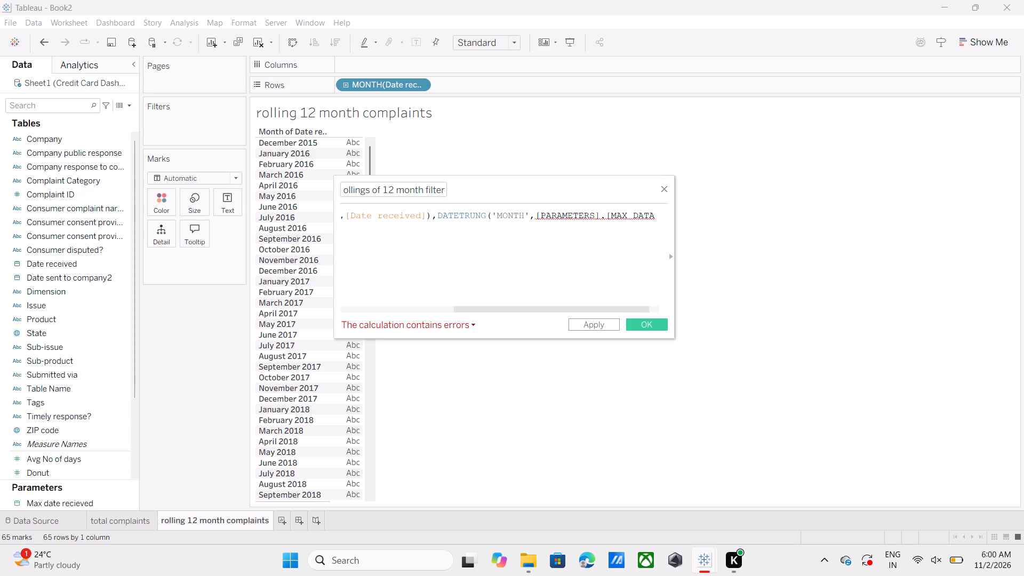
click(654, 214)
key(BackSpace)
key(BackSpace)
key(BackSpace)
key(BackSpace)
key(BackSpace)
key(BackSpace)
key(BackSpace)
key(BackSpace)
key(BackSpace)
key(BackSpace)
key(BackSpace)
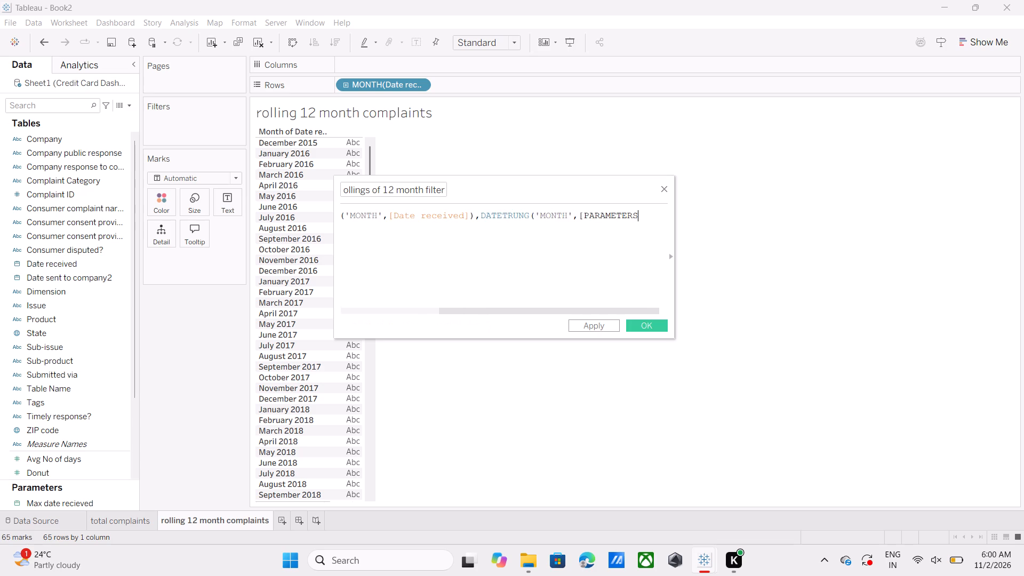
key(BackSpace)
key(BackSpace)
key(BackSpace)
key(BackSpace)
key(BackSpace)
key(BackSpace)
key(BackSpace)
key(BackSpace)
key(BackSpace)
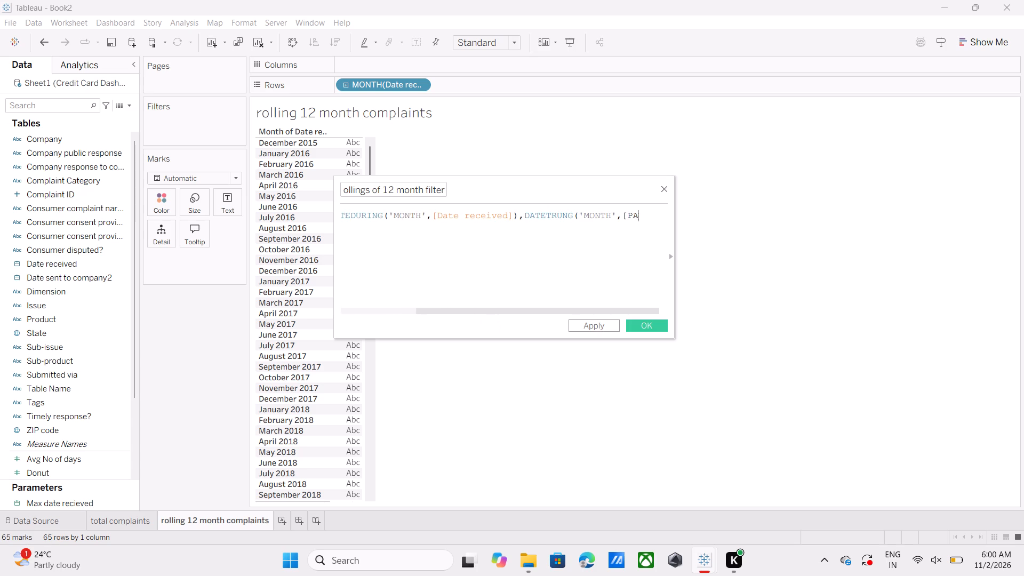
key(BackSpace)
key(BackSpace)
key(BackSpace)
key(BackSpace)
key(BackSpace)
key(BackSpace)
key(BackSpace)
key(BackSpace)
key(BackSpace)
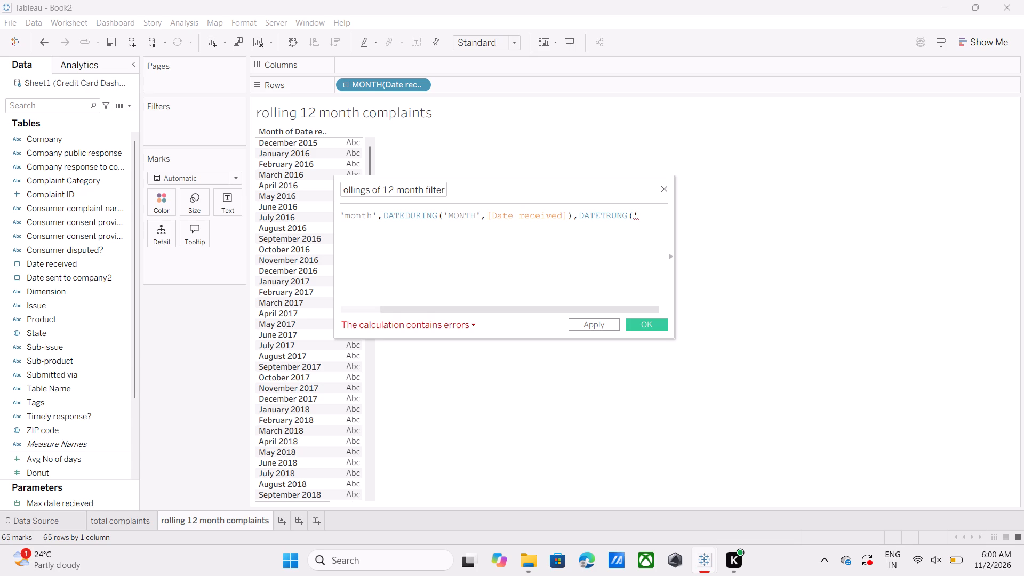
Correct the misspelled function name DATETRUNG to DATETRUNC in the formula.
click(628, 215)
key(BackSpace)
key(c)
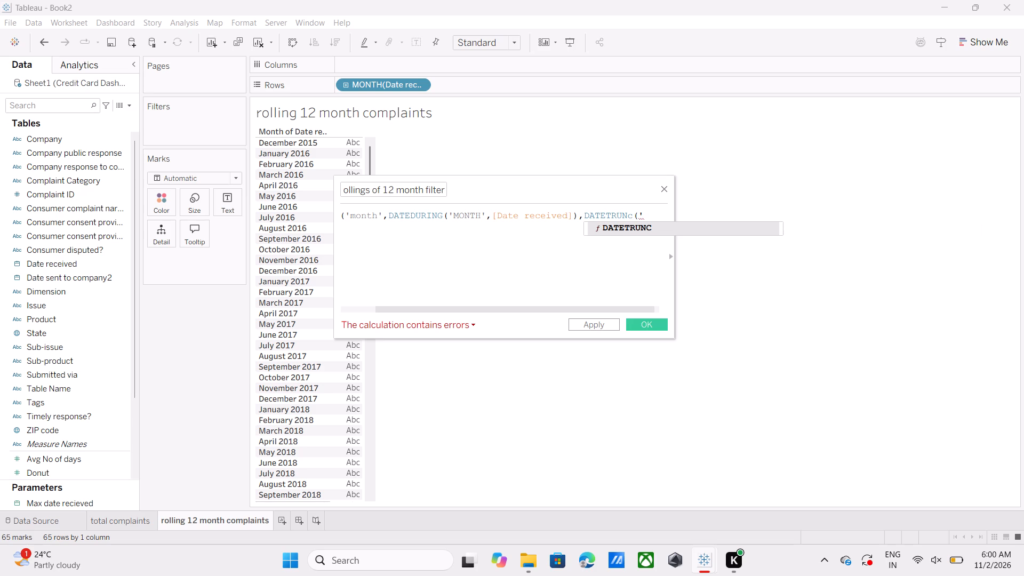
key(BackSpace)
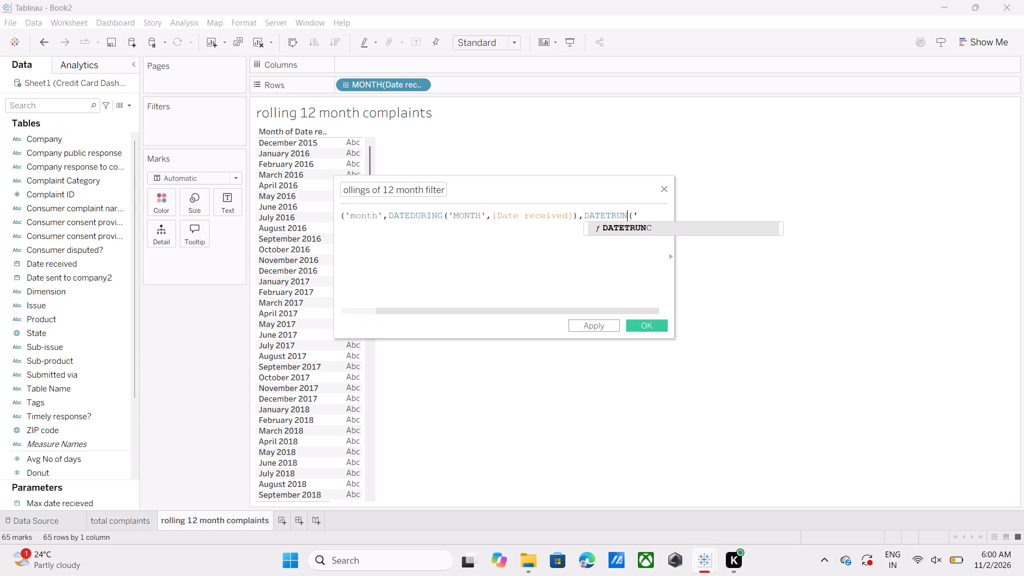
key(c)
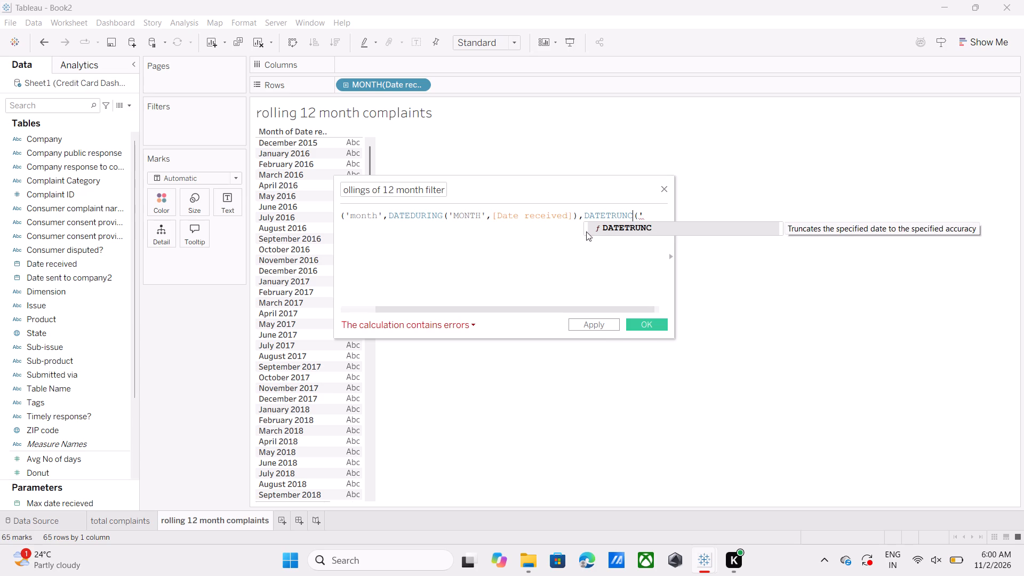
Complete DATETRUNC's date part as 'month' at the end of the formula, followed by a comma.
click(647, 212)
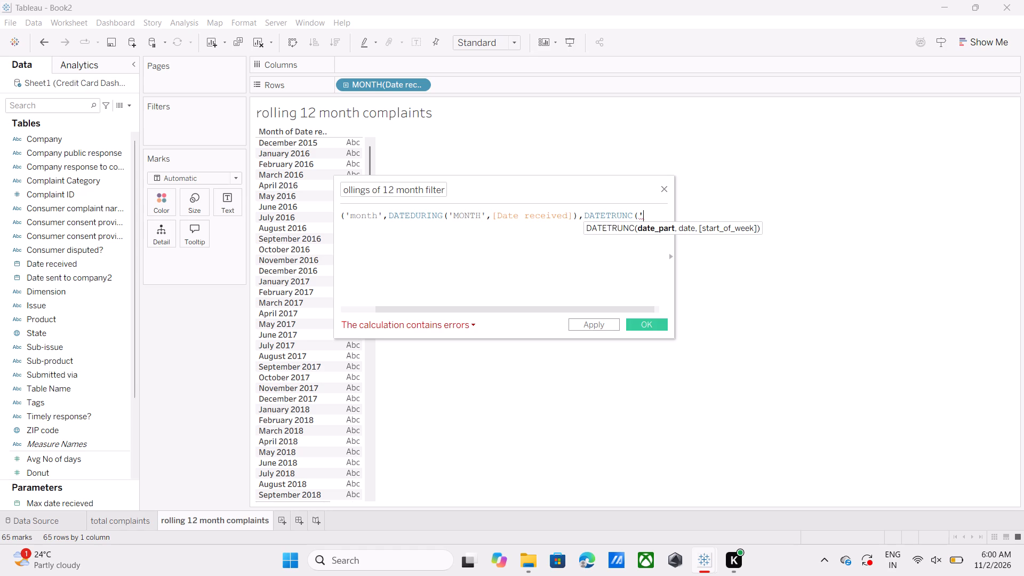
click(651, 228)
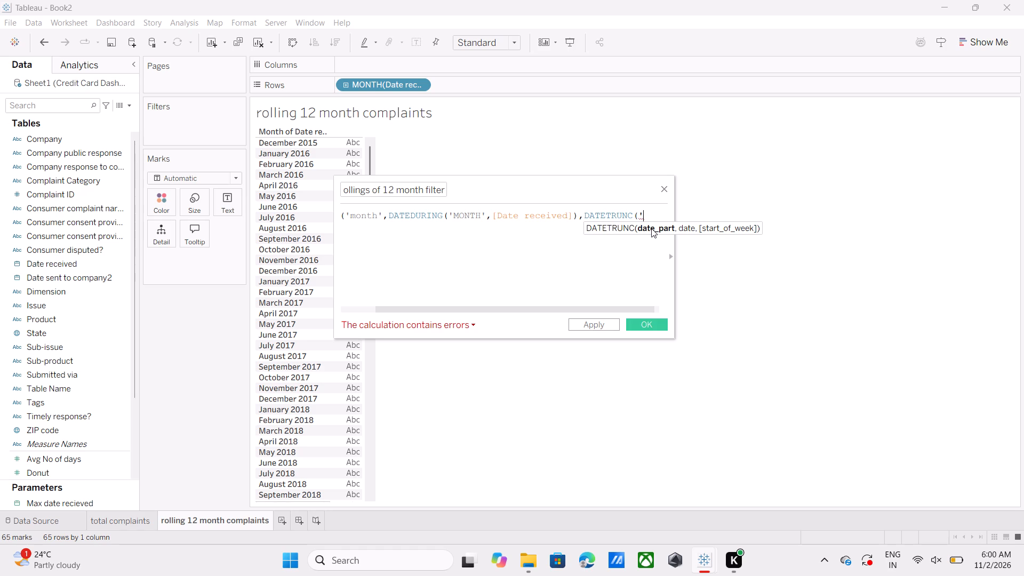
click(651, 228)
triple_click(651, 228)
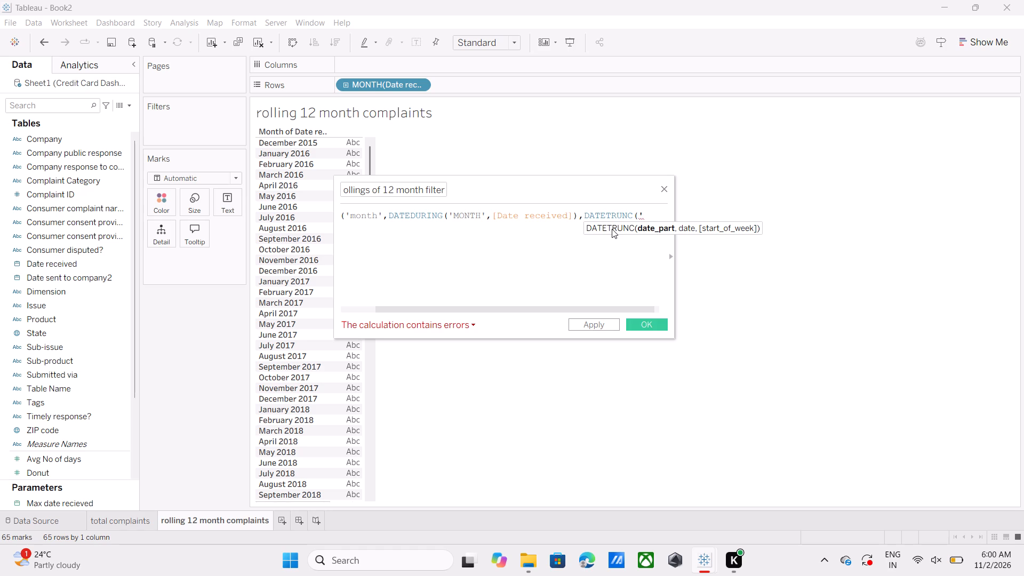
triple_click(612, 229)
drag(612, 229, 739, 226)
triple_click(739, 226)
text(month)
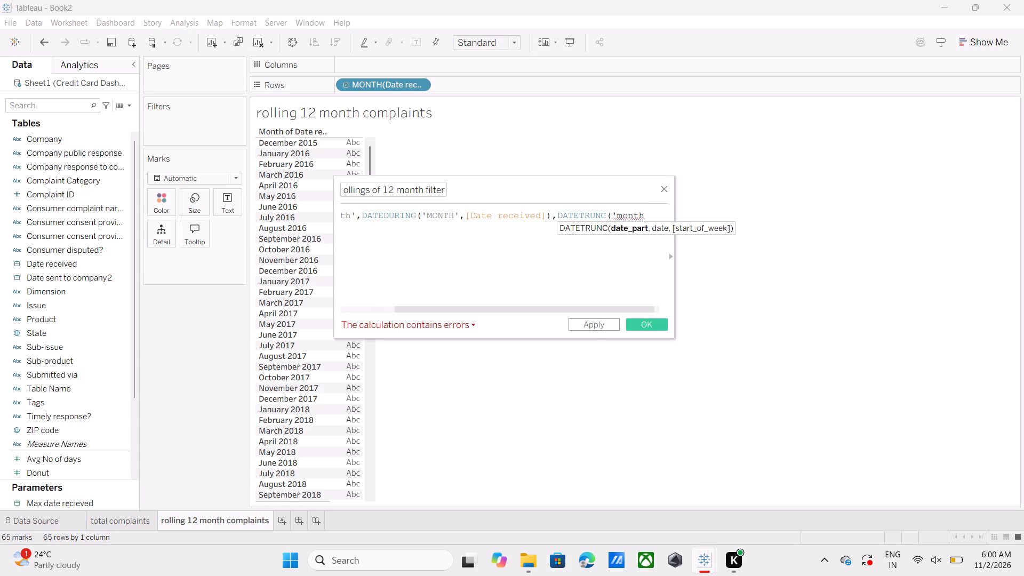
key(apostrophe)
key(comma)
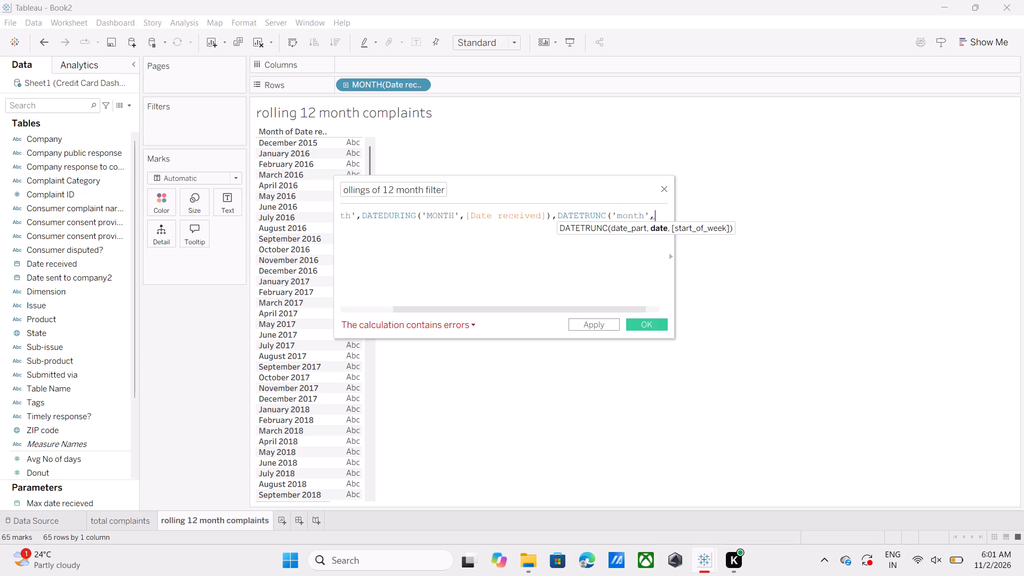
Enter [Parameters].Max data recieved as the date argument of the last DATETRUNC.
key(bracketleft)
key(p)
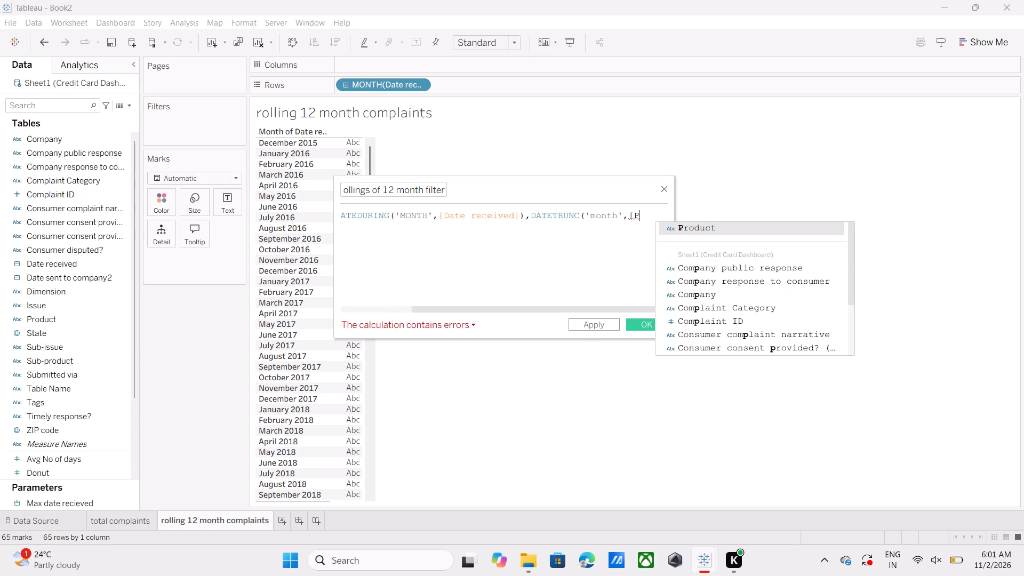
text(arameters)
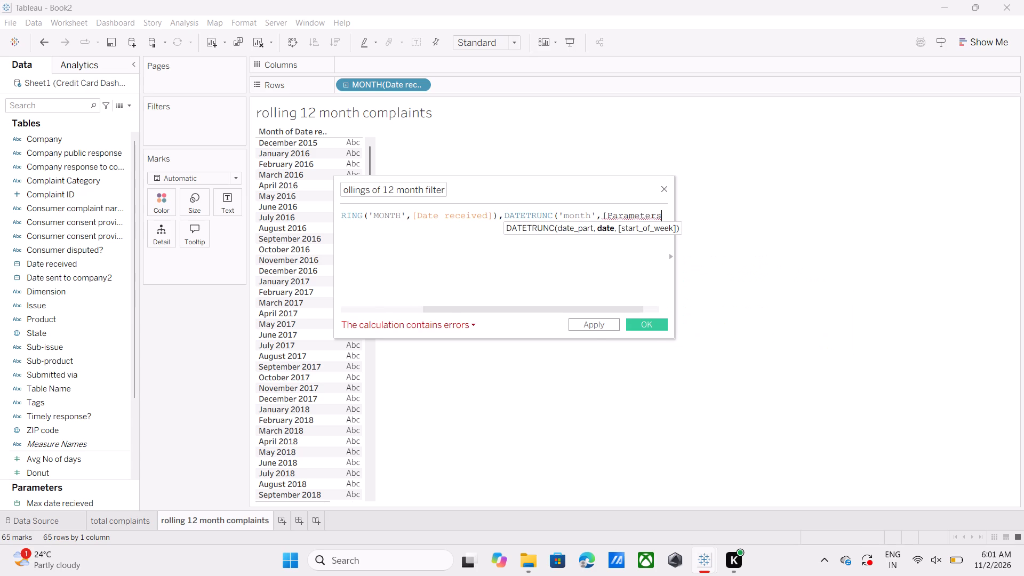
key(bracketright)
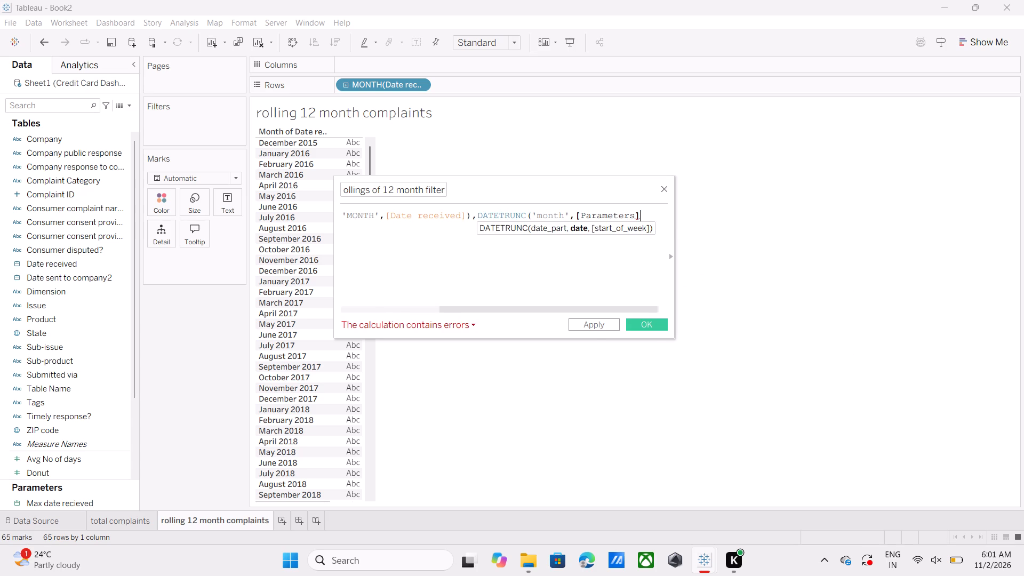
key(period)
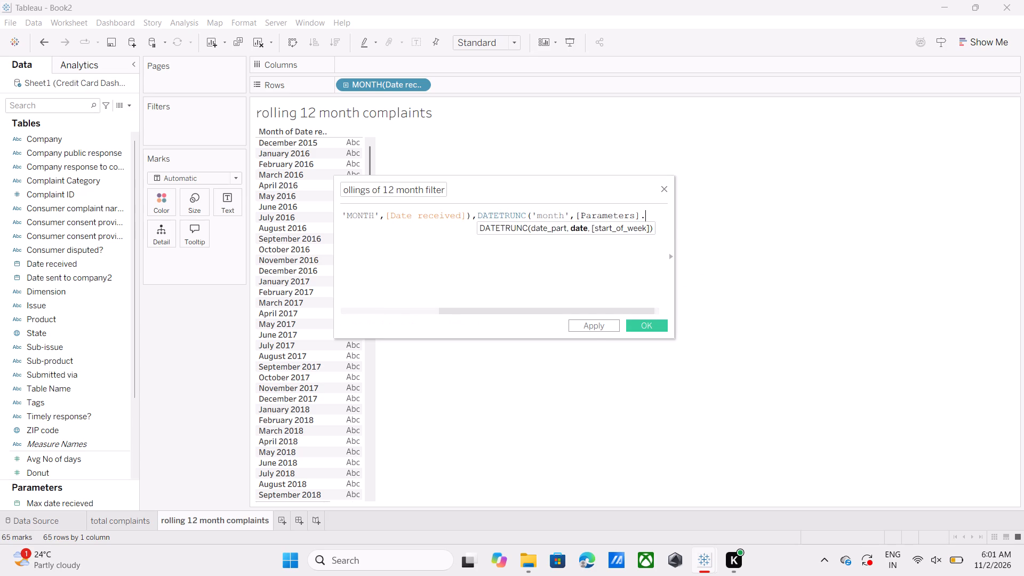
key(m)
text(ax)
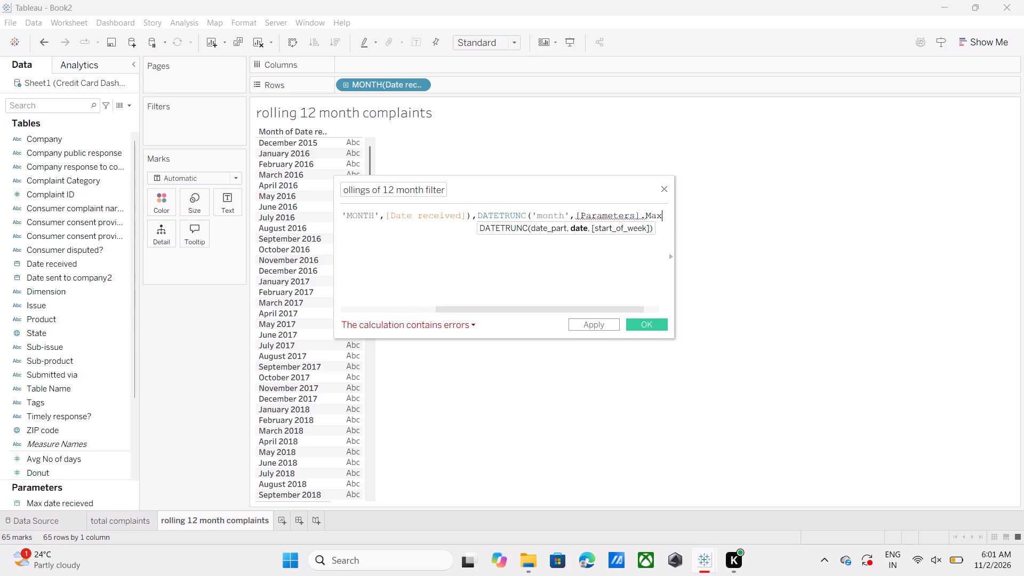
key(space)
text(data recieved)
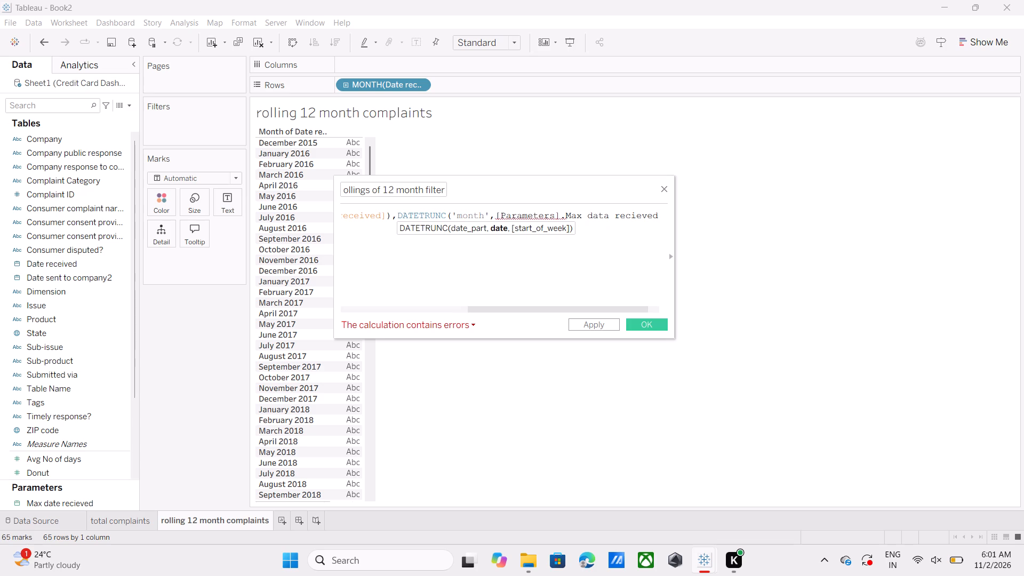
Enclose the parameter name Max data recieved in square brackets.
click(563, 215)
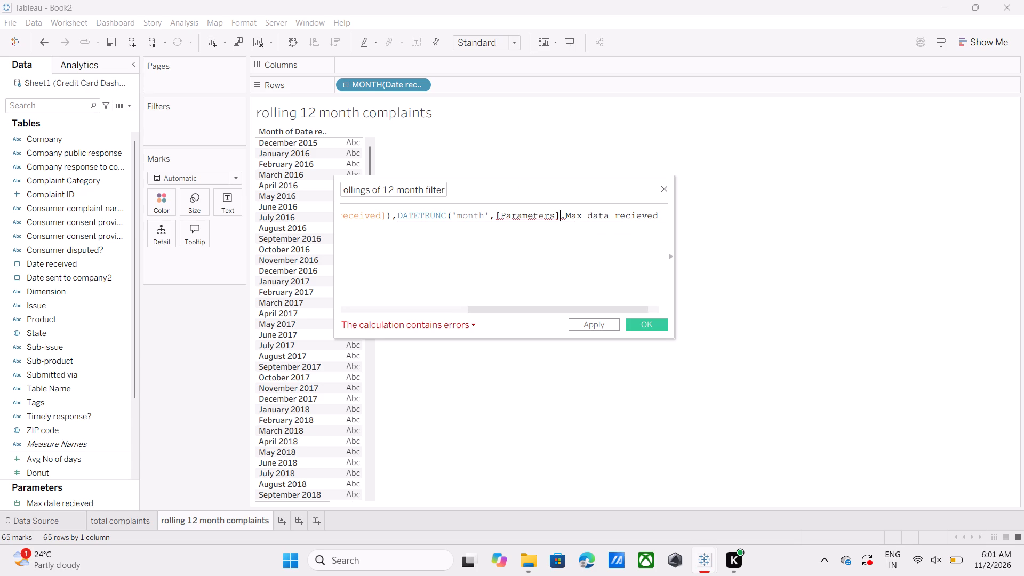
click(563, 215)
click(566, 215)
key(bracketleft)
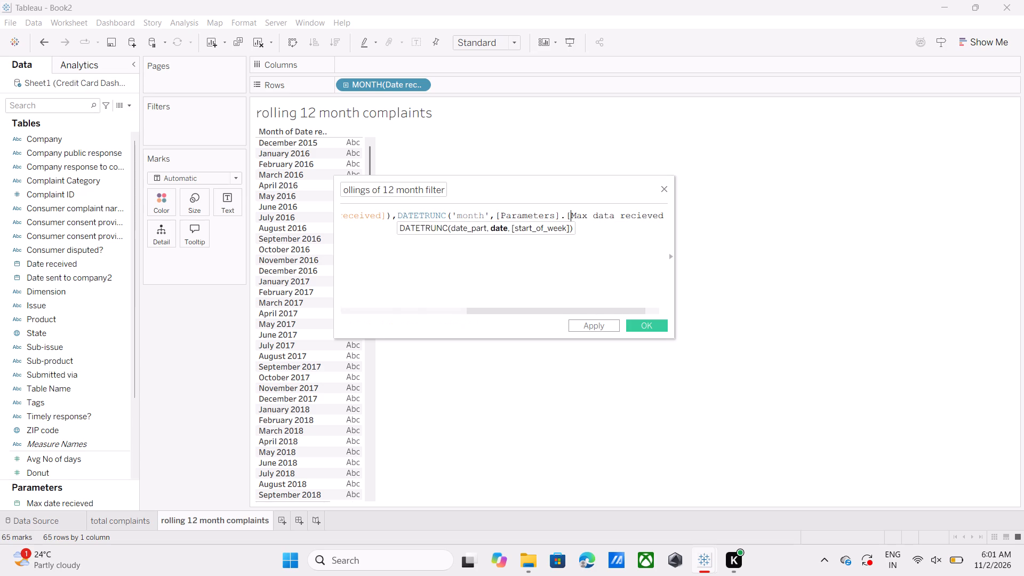
click(664, 215)
key(bracketright)
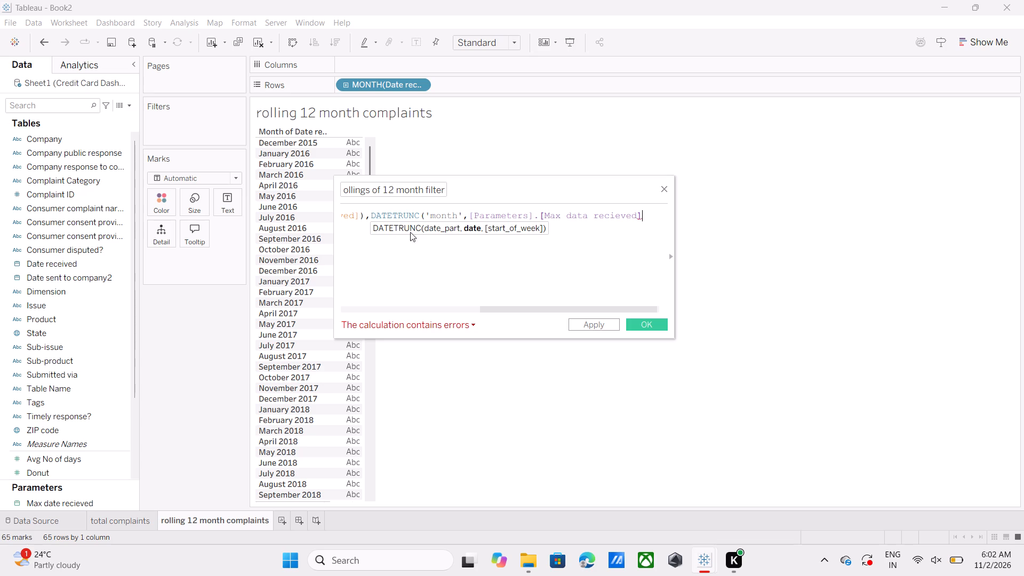
Break the formula onto a second line just before DATETRUNC.
click(370, 212)
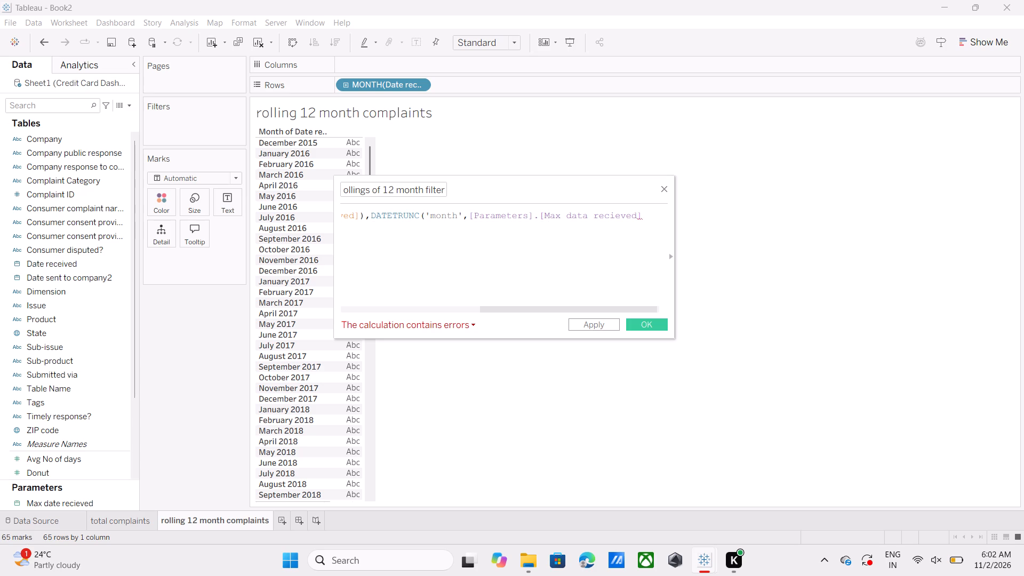
key(Return)
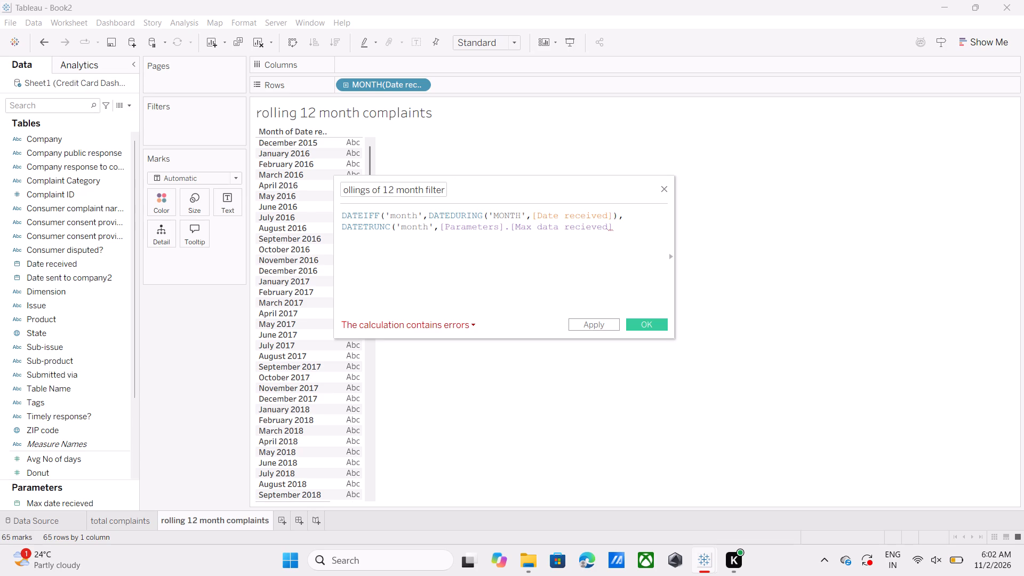
Replace the final G of the function name DATEDURING with C.
click(483, 213)
key(BackSpace)
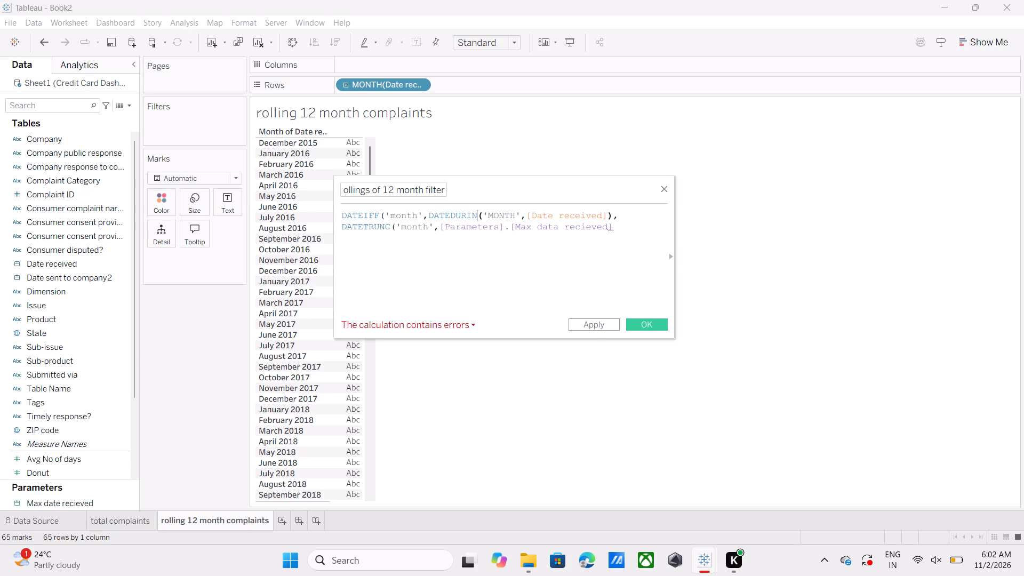
key(c)
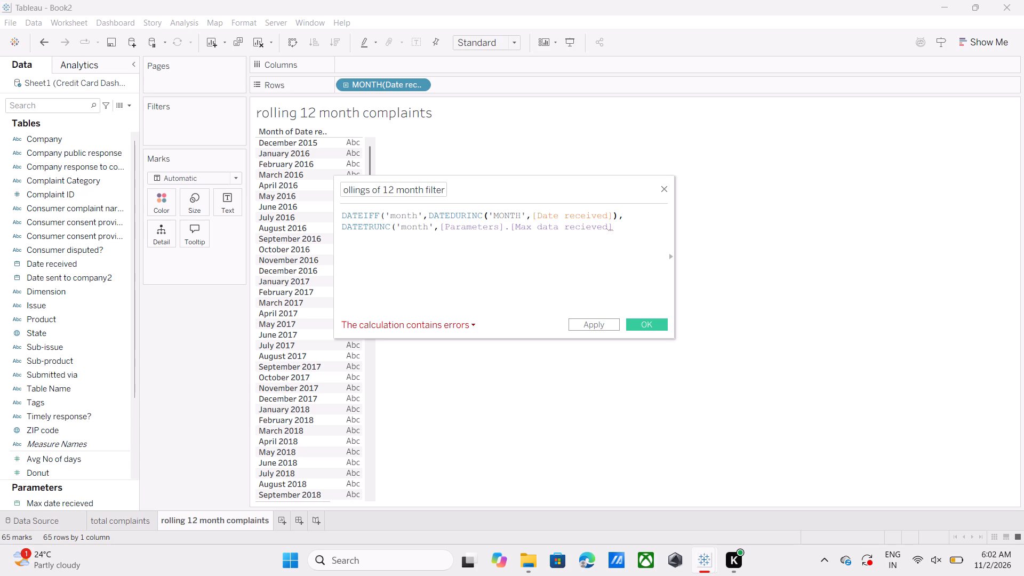
Close both functions with two closing parentheses at the end of the formula.
click(620, 225)
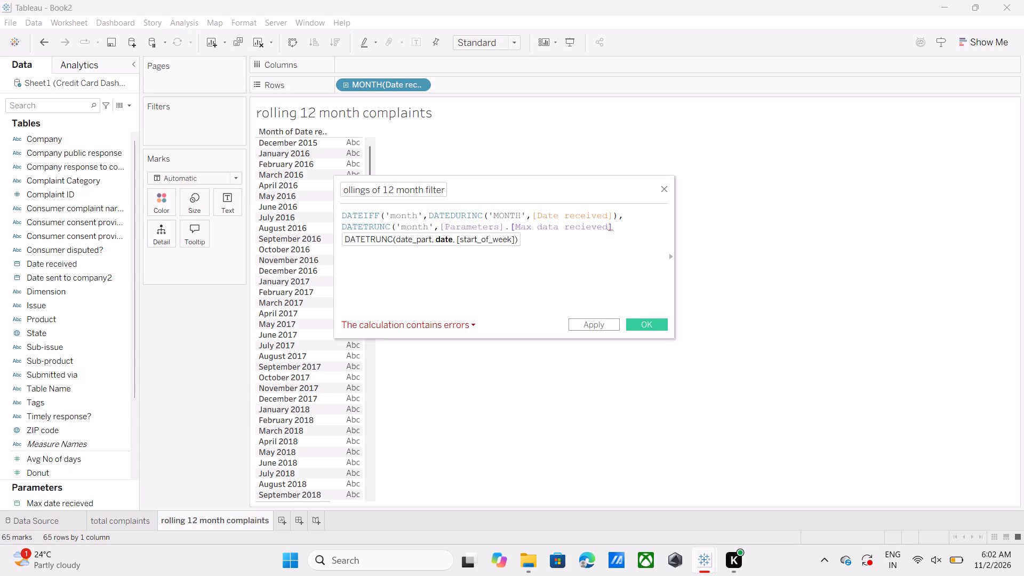
text()))
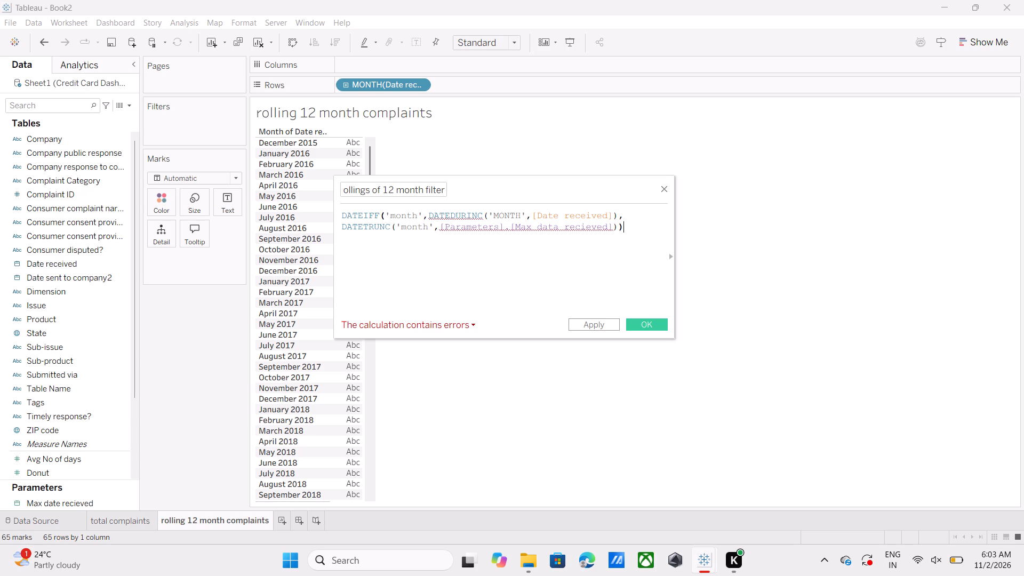
key(BackSpace)
key(shift+parenright)
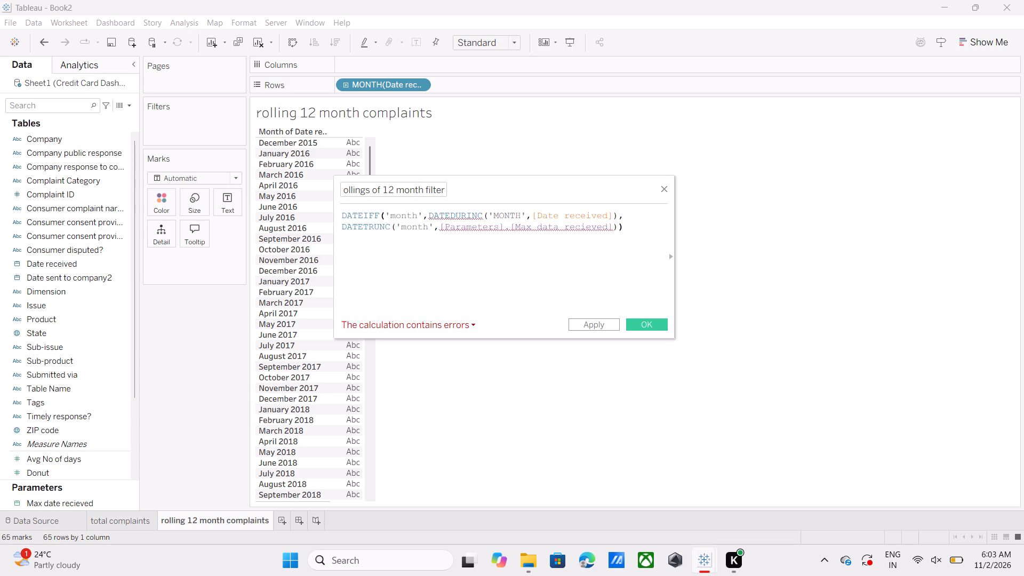
Correct the misspelled function name DATEDURINC on the first line to DATETRUNC.
click(454, 217)
key(BackSpace)
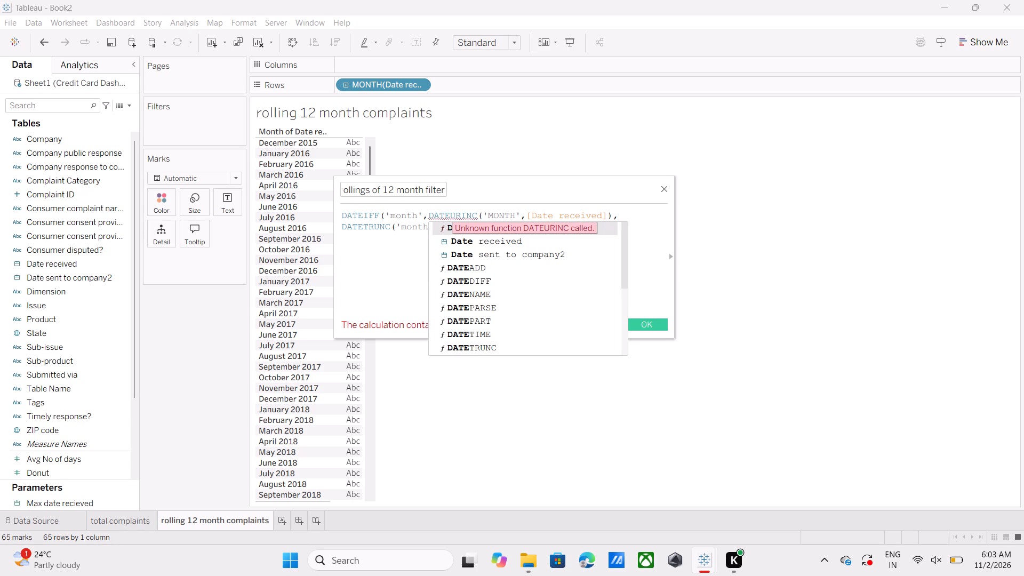
key(t)
key(BackSpace)
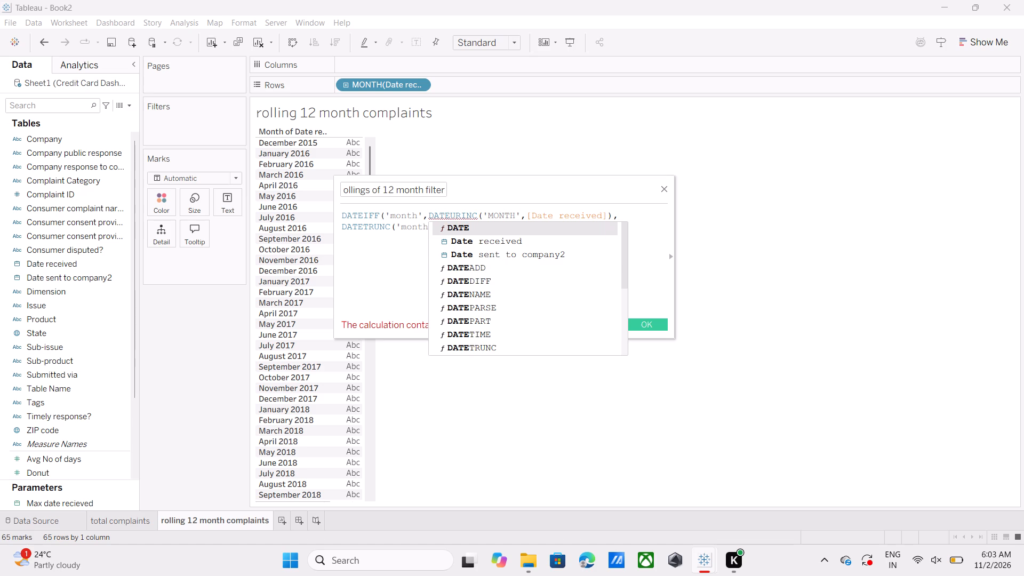
click(465, 215)
key(BackSpace)
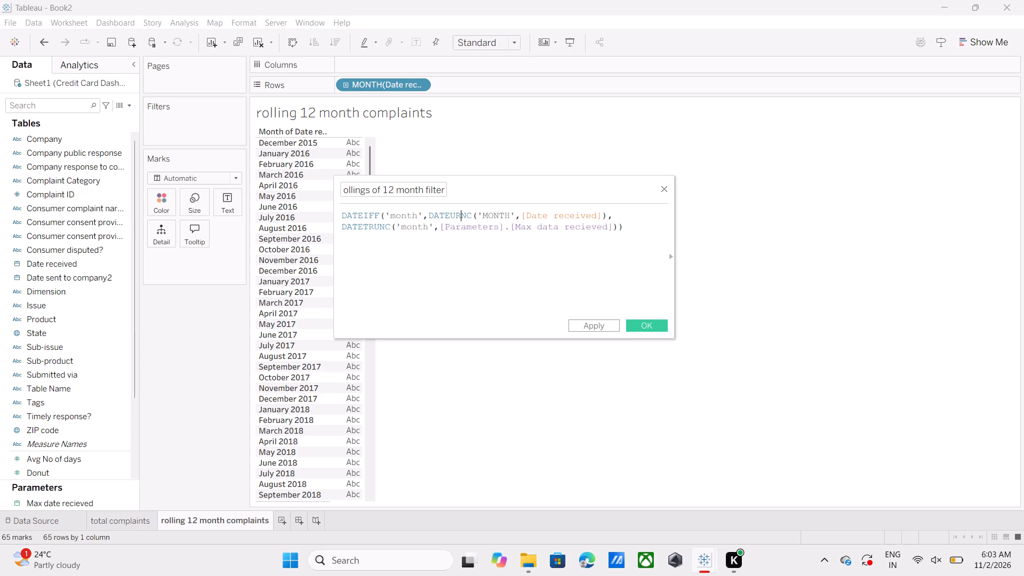
key(BackSpace)
key(BackSpace)
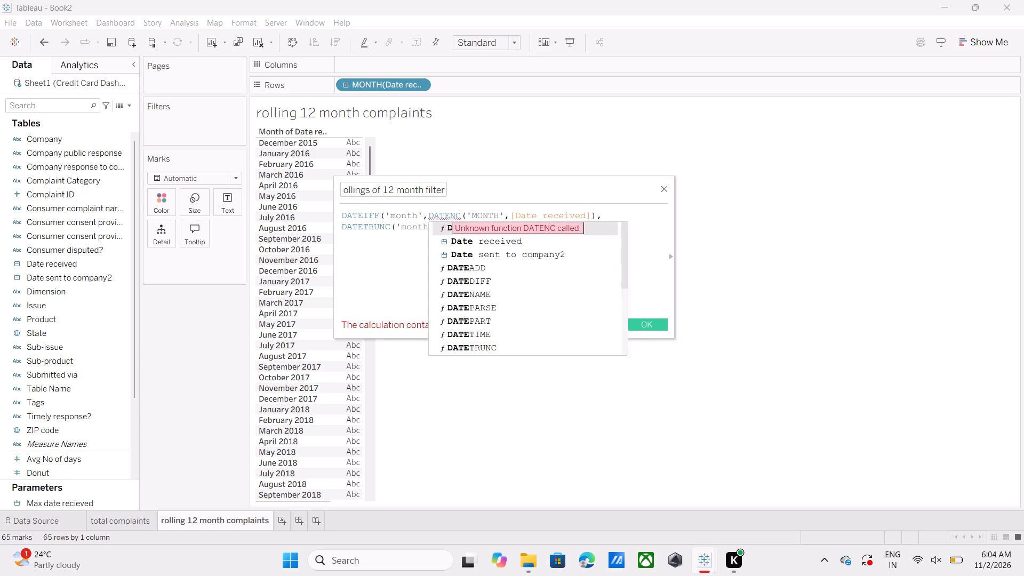
text(TR)
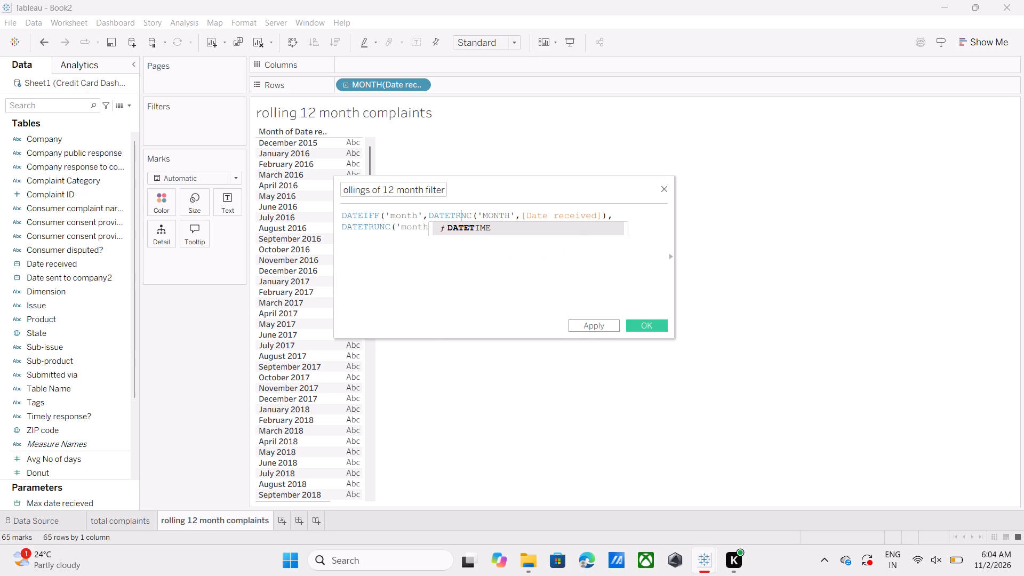
key(u)
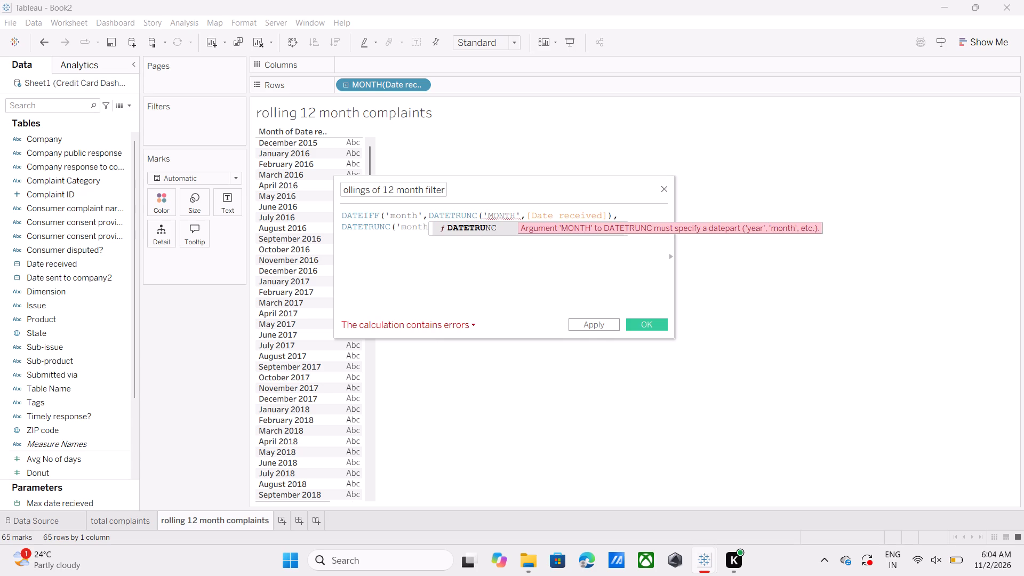
click(474, 226)
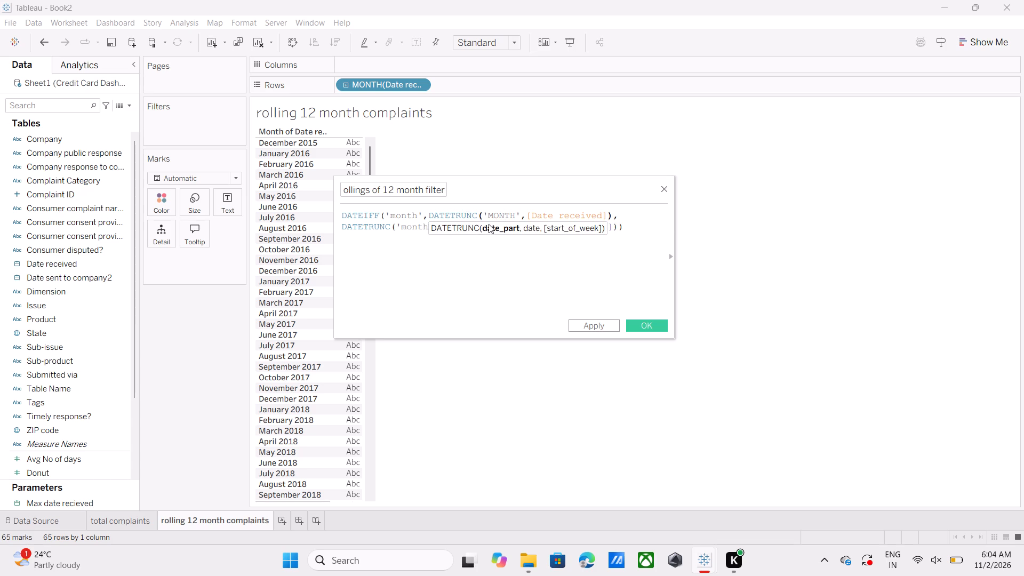
Replace the uppercase date part in the first line's DATETRUNC with lowercase 'month'.
click(515, 213)
key(BackSpace)
key(BackSpace)
key(BackSpace)
key(BackSpace)
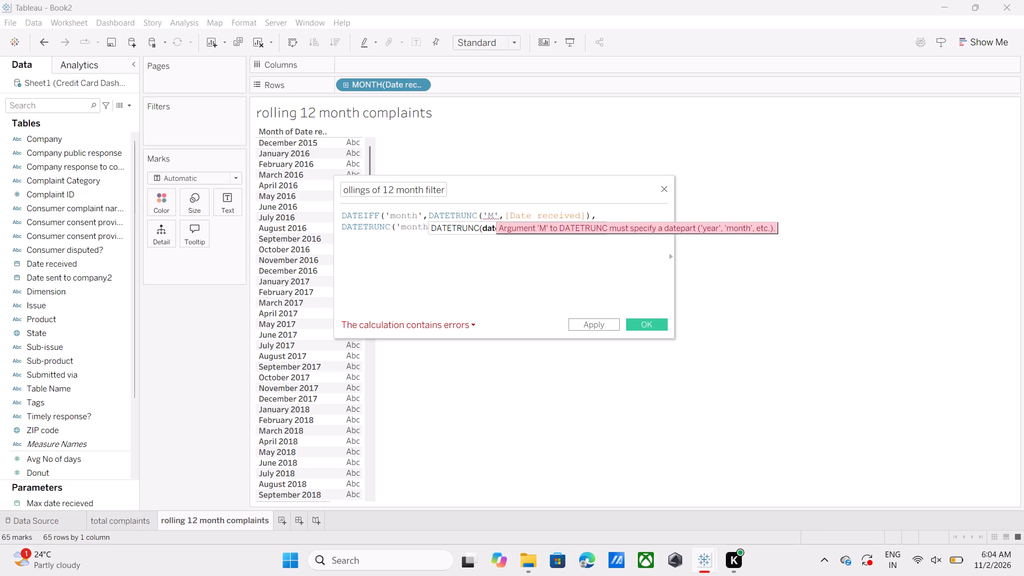
key(BackSpace)
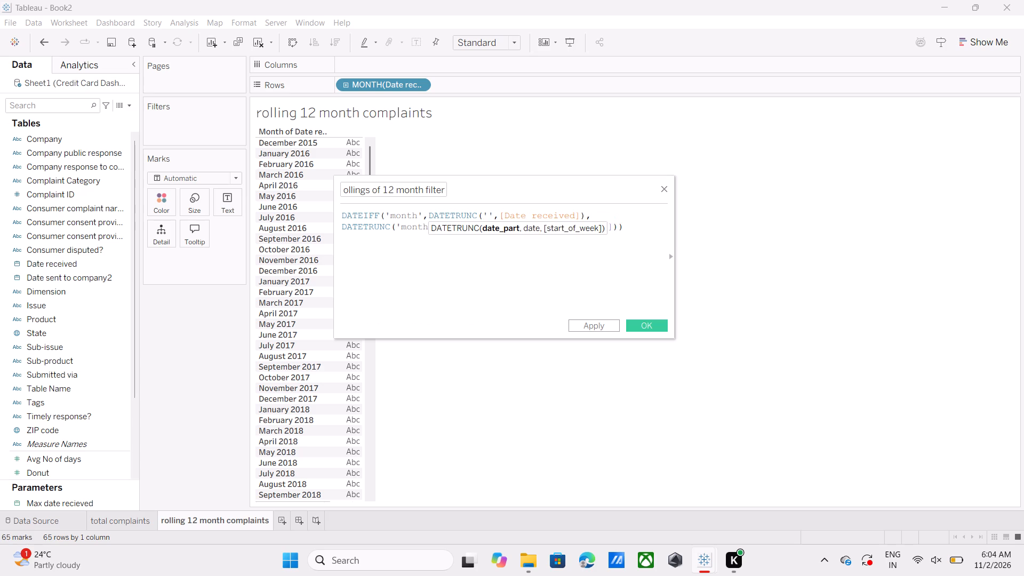
text(mont)
key(h)
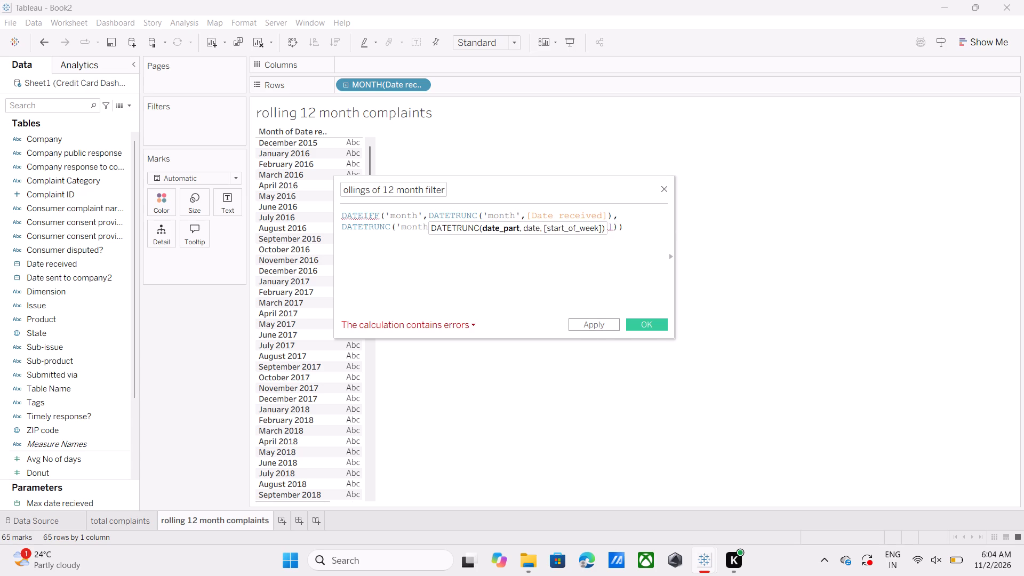
click(502, 264)
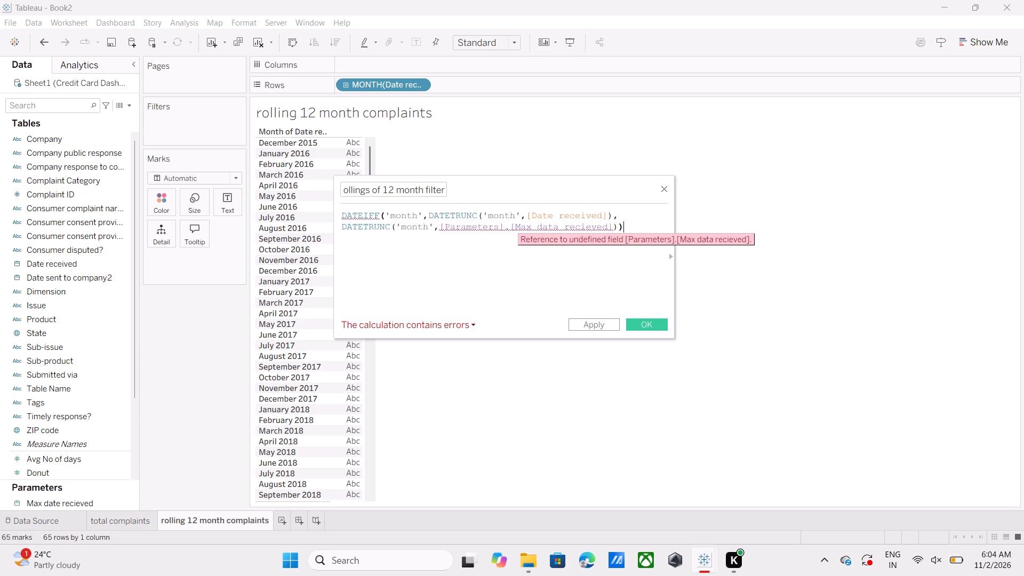
Change the parameter reference on the formula's second line to [Max Date Recieved], correcting 'data' and capitalising both words.
click(542, 225)
key(BackSpace)
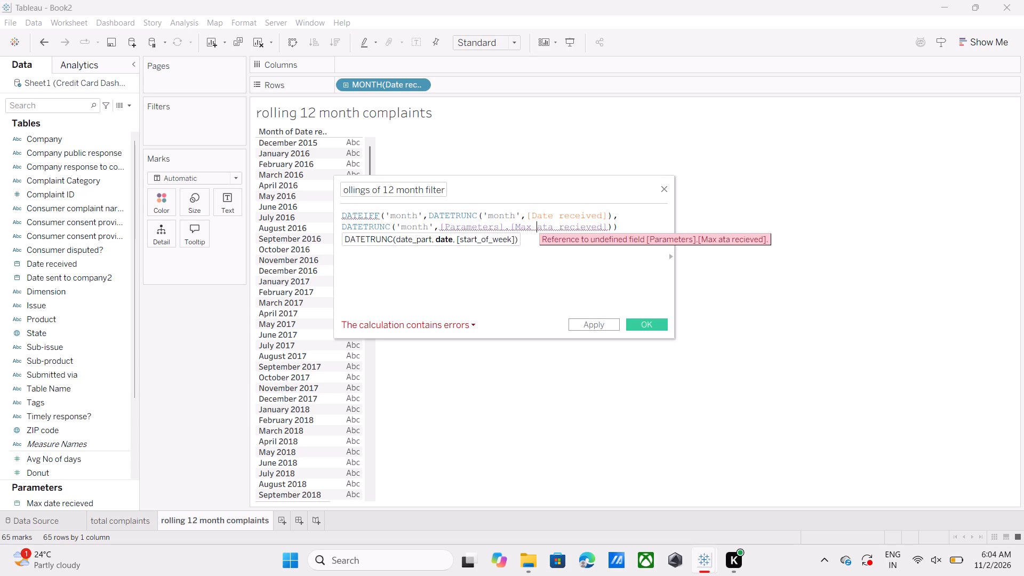
key(d)
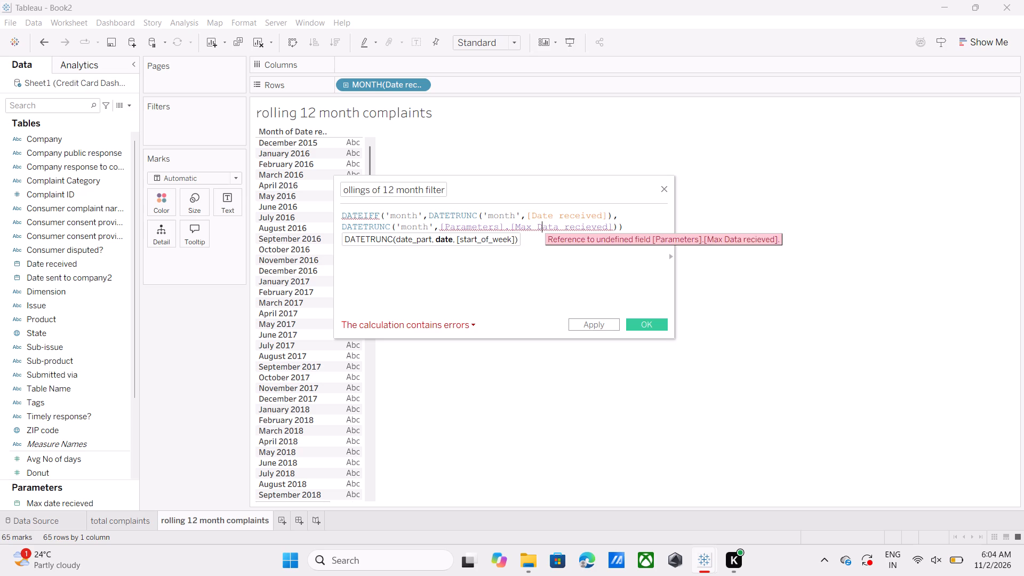
click(558, 224)
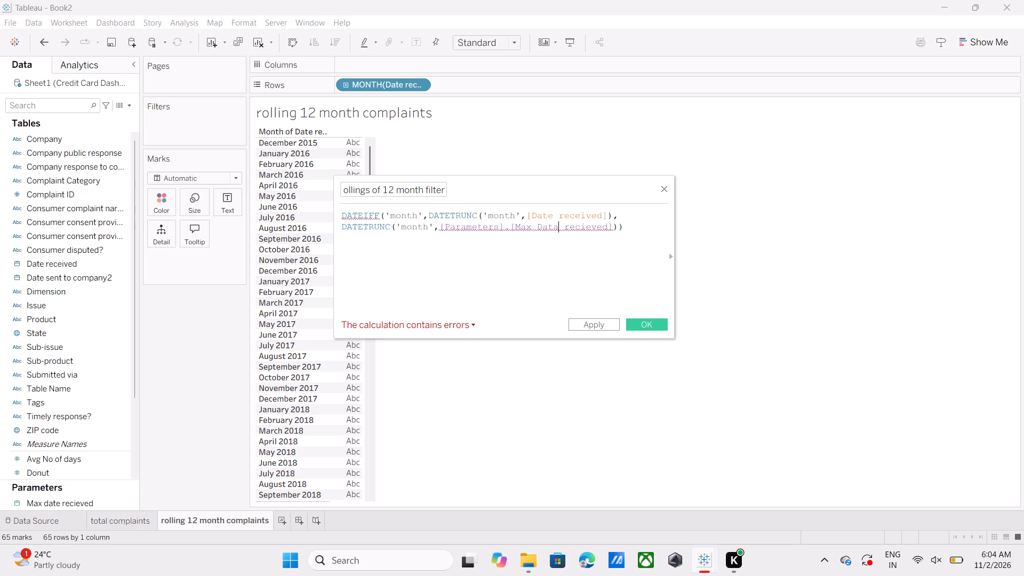
key(BackSpace)
key(e)
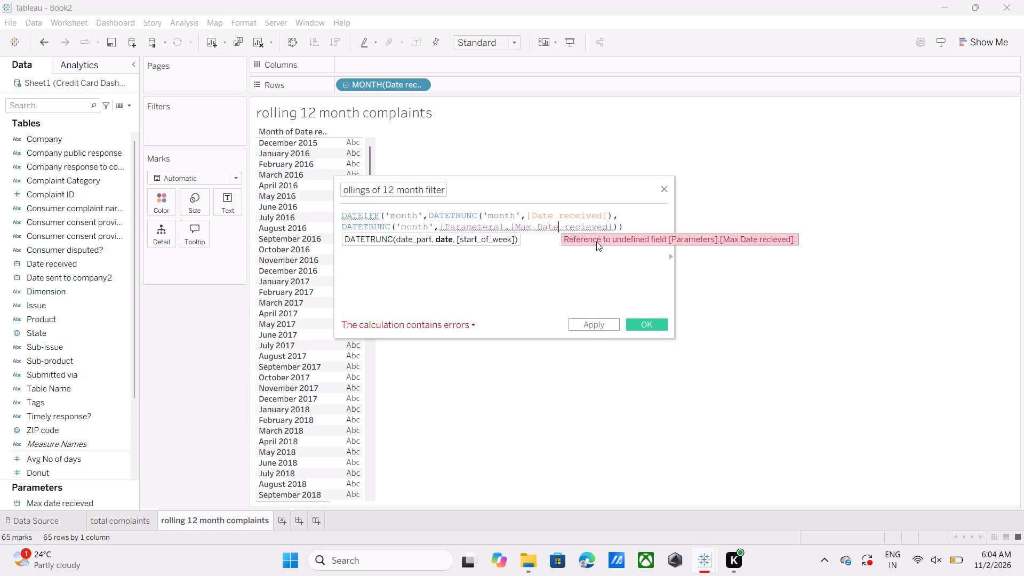
click(569, 227)
key(BackSpace)
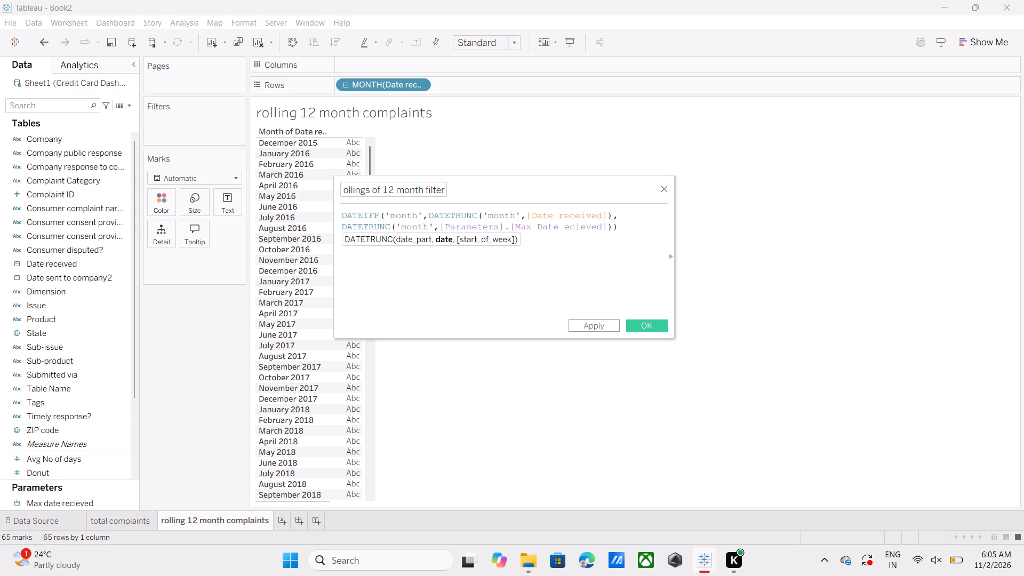
key(r)
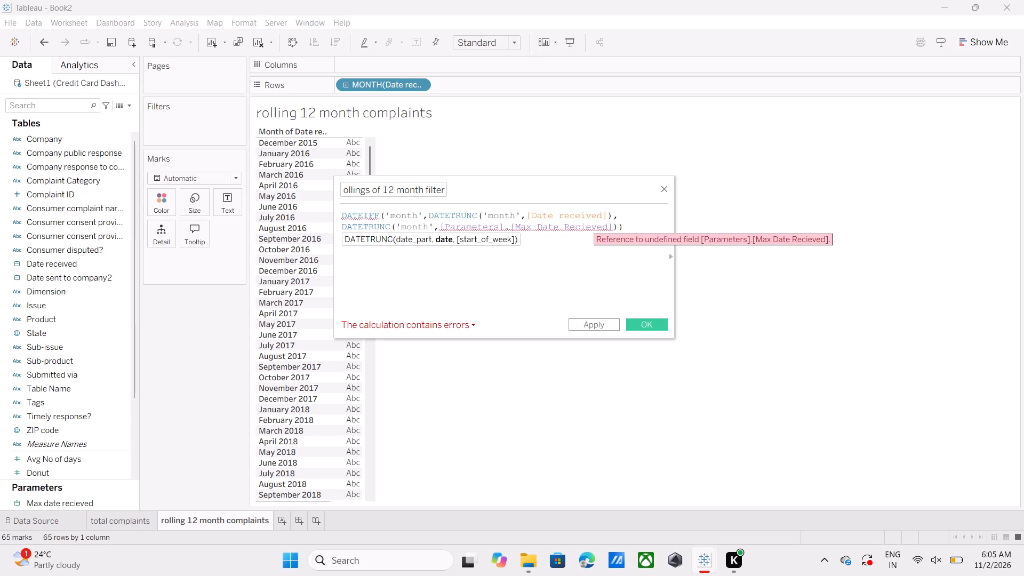
key(BackSpace)
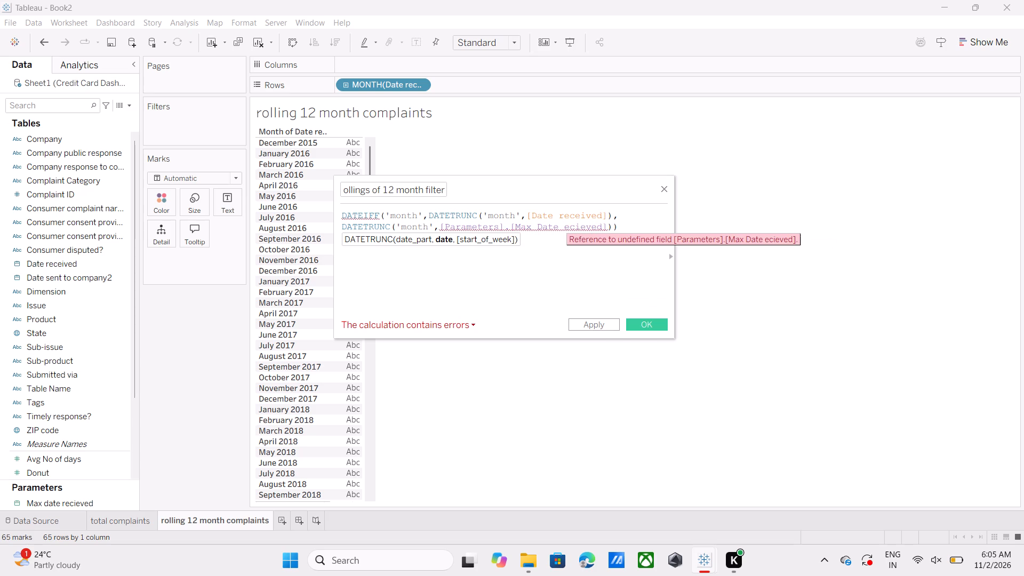
key(r)
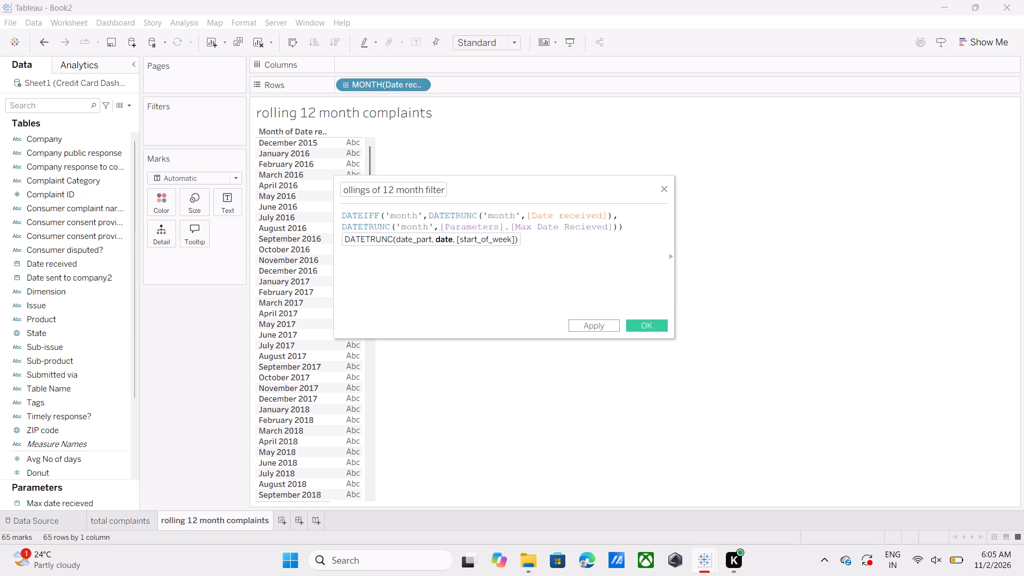
Respell the last word of the parameter reference as 'Recived', giving [Max Date Recived].
click(594, 225)
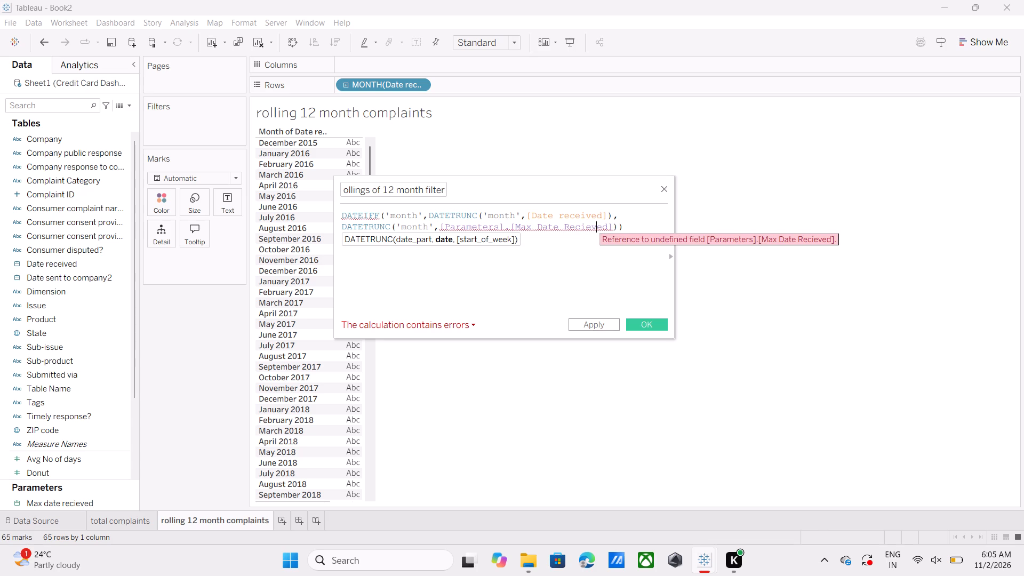
key(BackSpace)
key(BackSpace)
key(BackSpace)
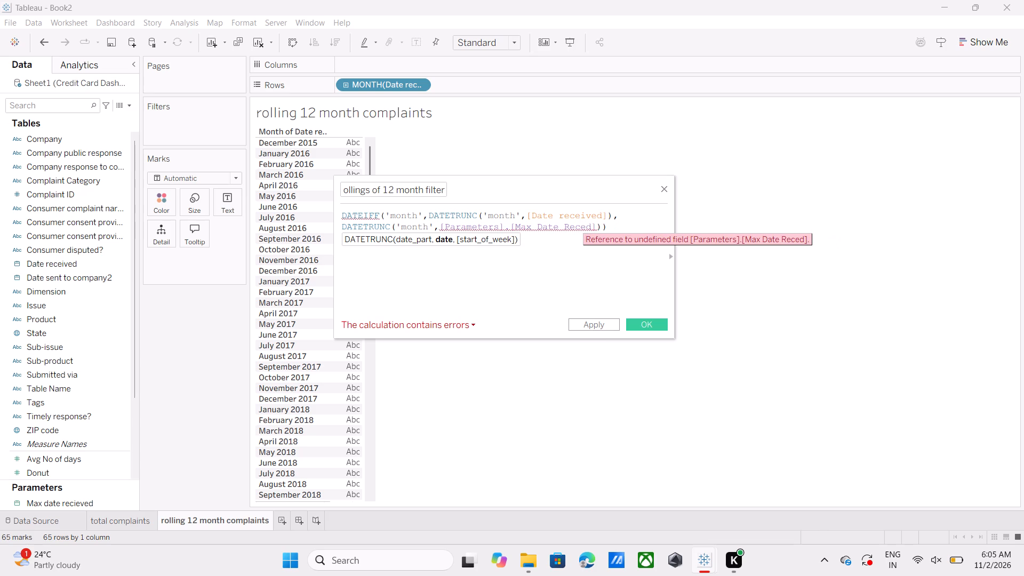
key(i)
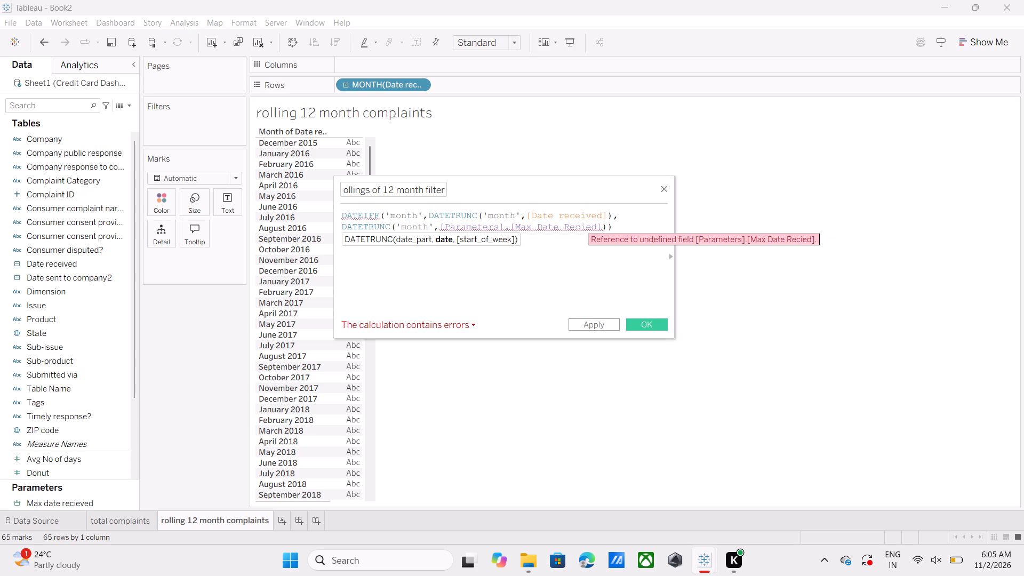
key(v)
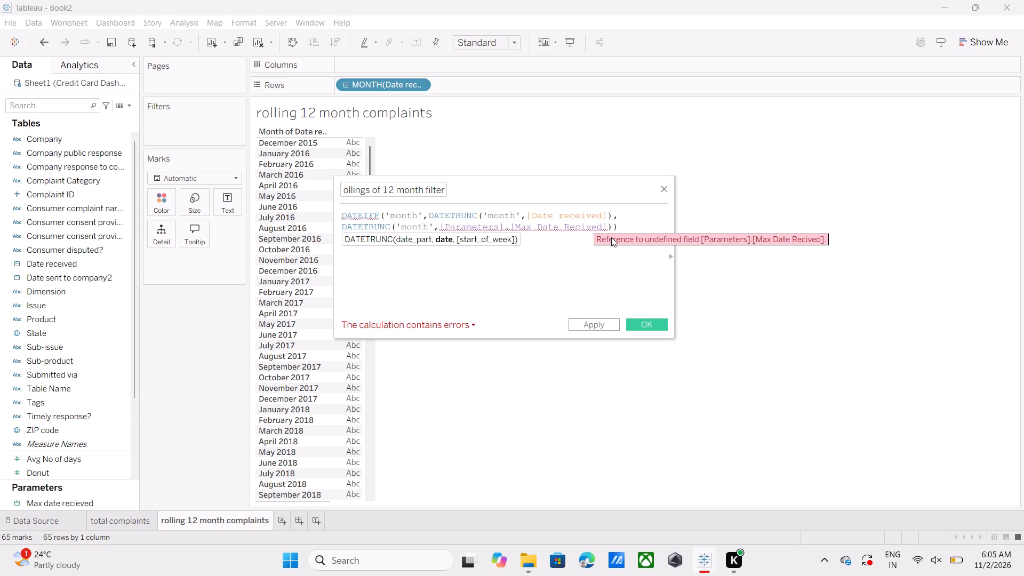
click(621, 222)
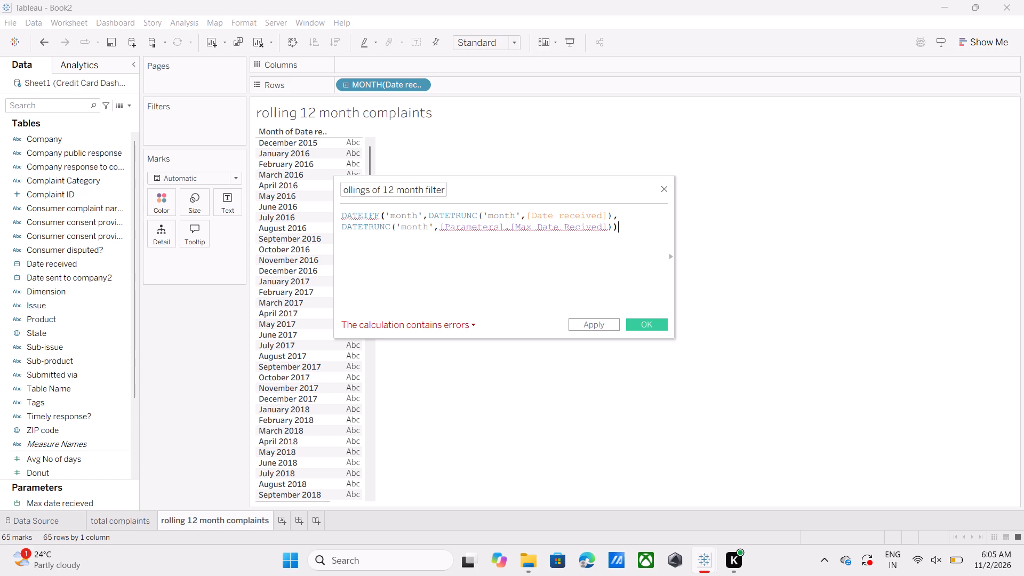
Correct the misspelled function name DATEIFF at the start of the formula to DATEDIFF.
click(364, 219)
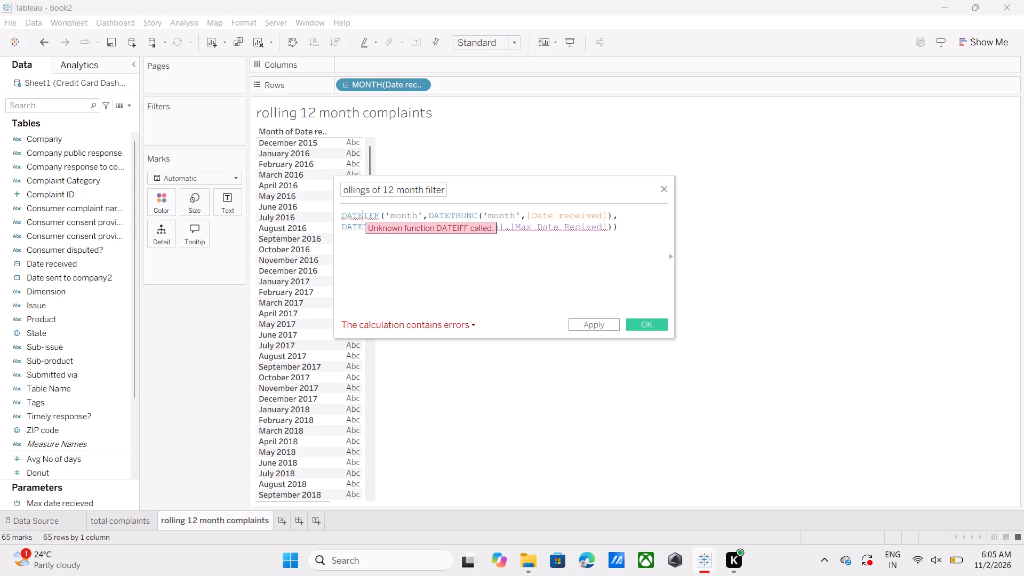
key(d)
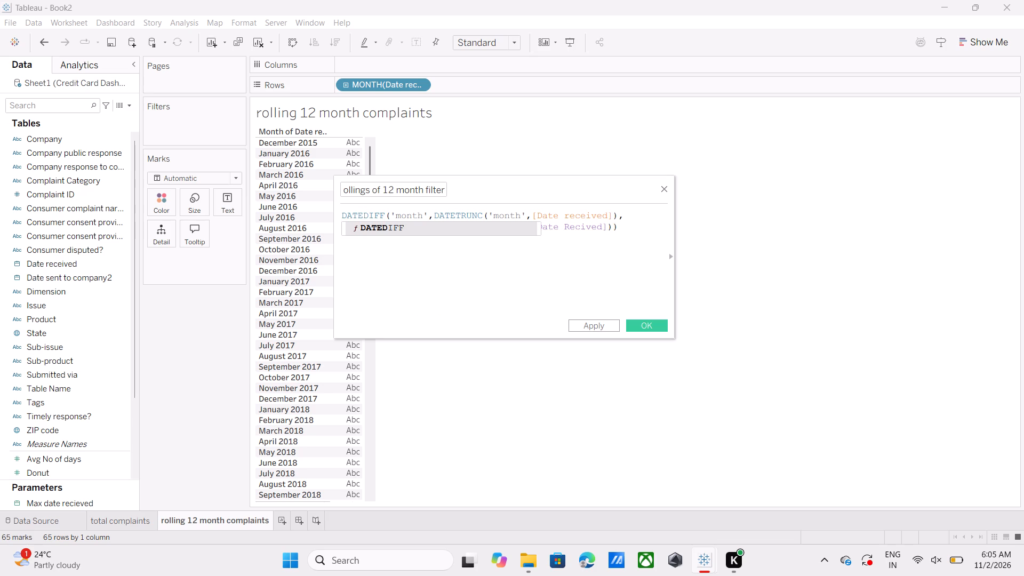
click(367, 229)
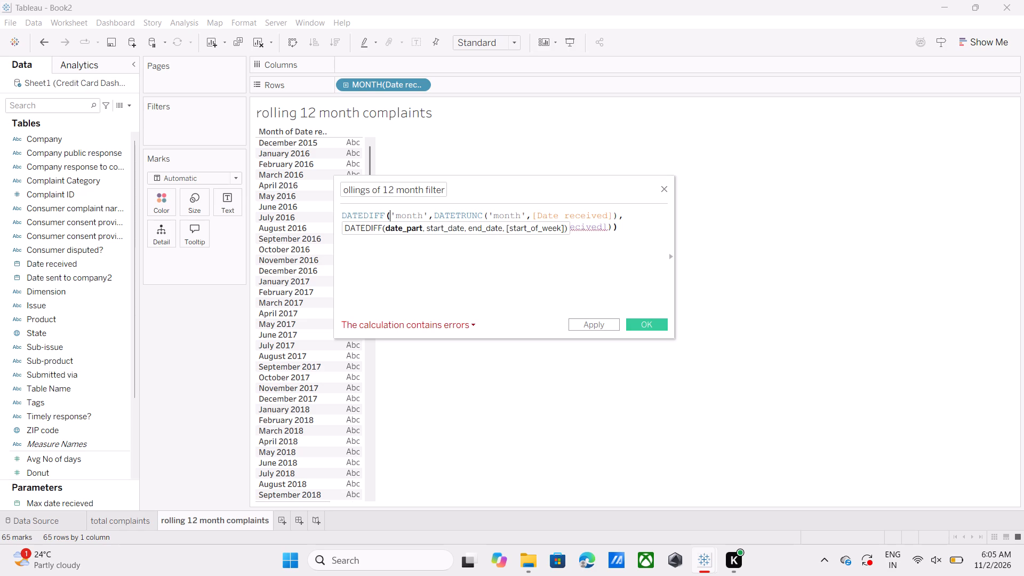
click(641, 234)
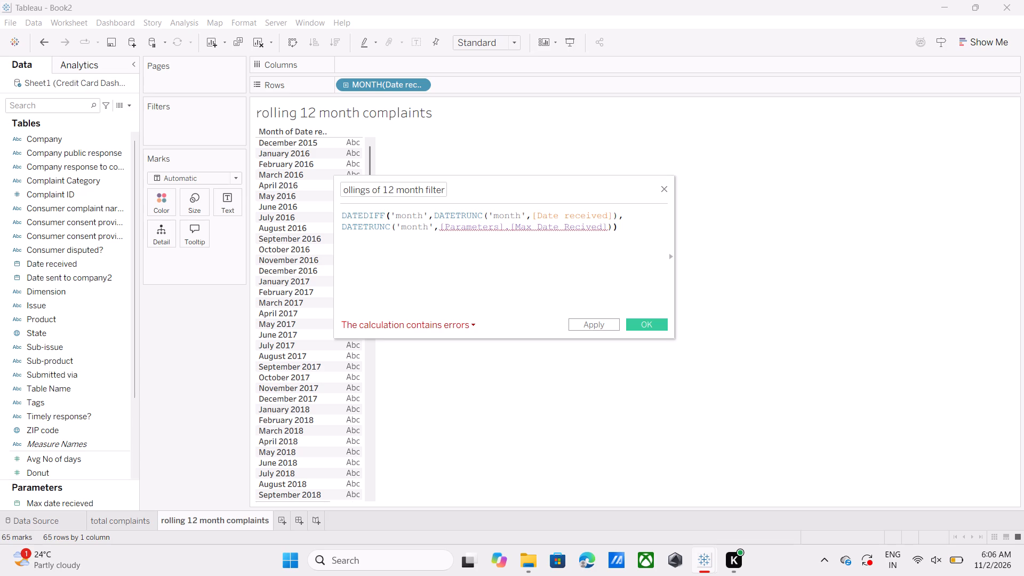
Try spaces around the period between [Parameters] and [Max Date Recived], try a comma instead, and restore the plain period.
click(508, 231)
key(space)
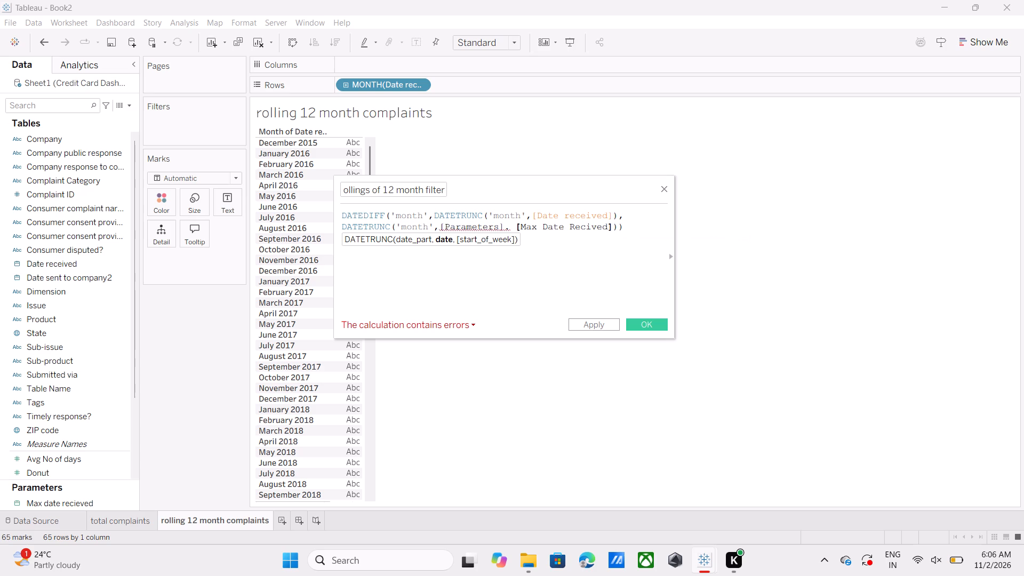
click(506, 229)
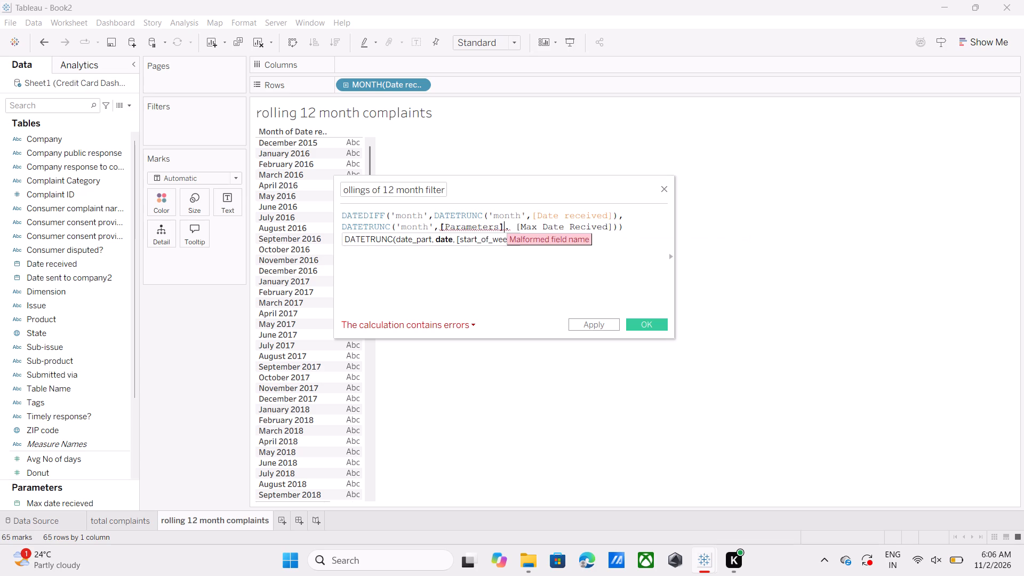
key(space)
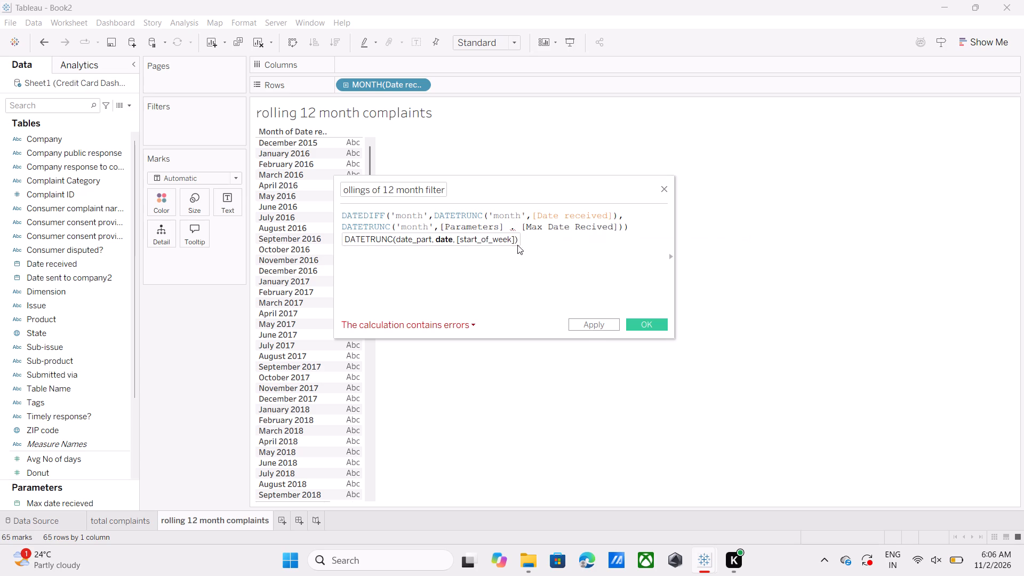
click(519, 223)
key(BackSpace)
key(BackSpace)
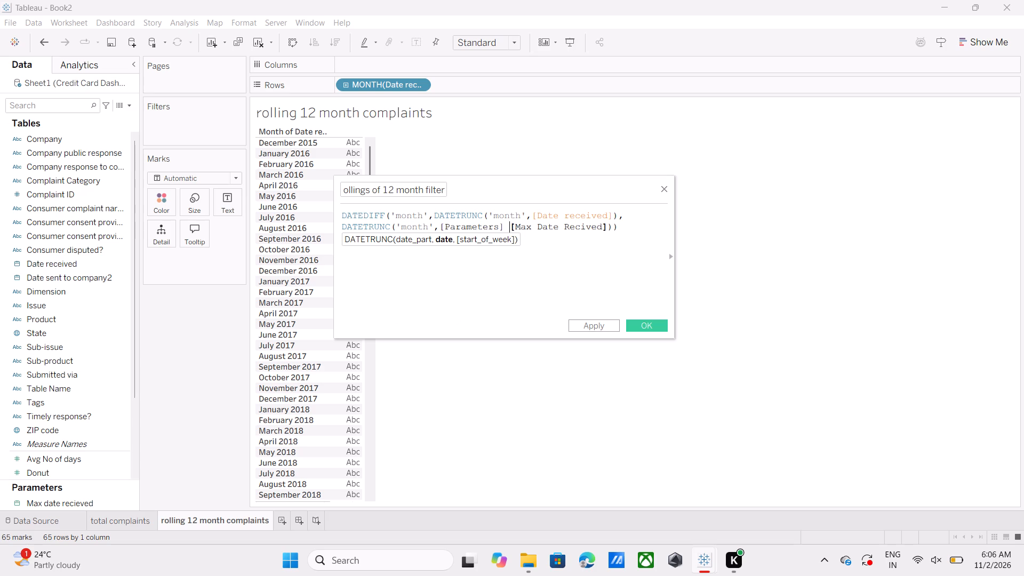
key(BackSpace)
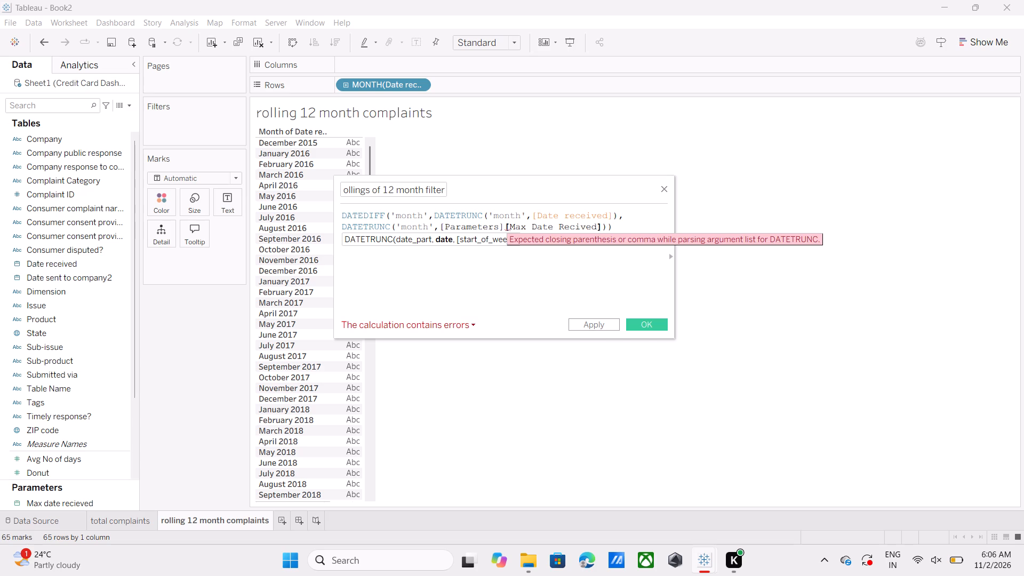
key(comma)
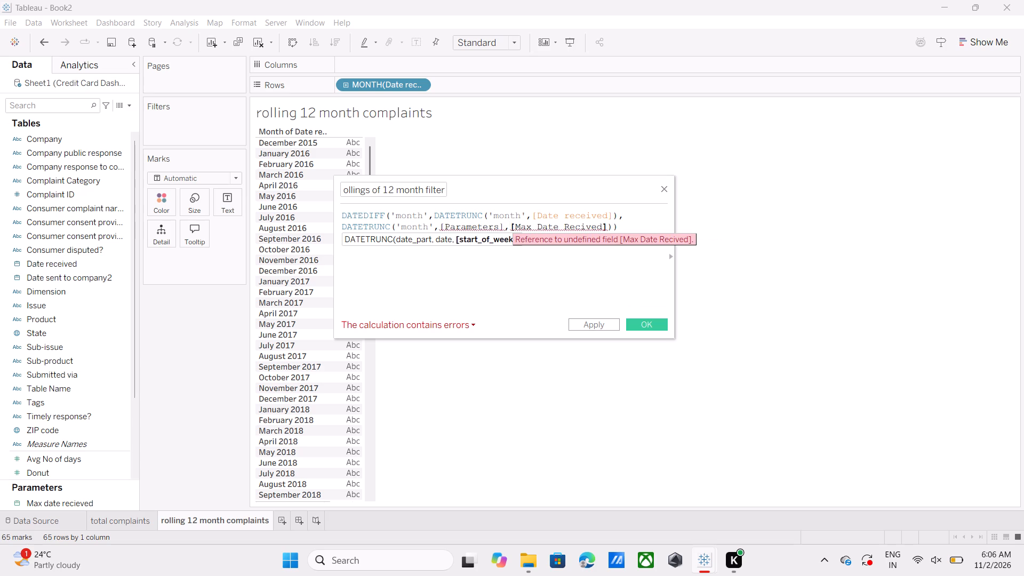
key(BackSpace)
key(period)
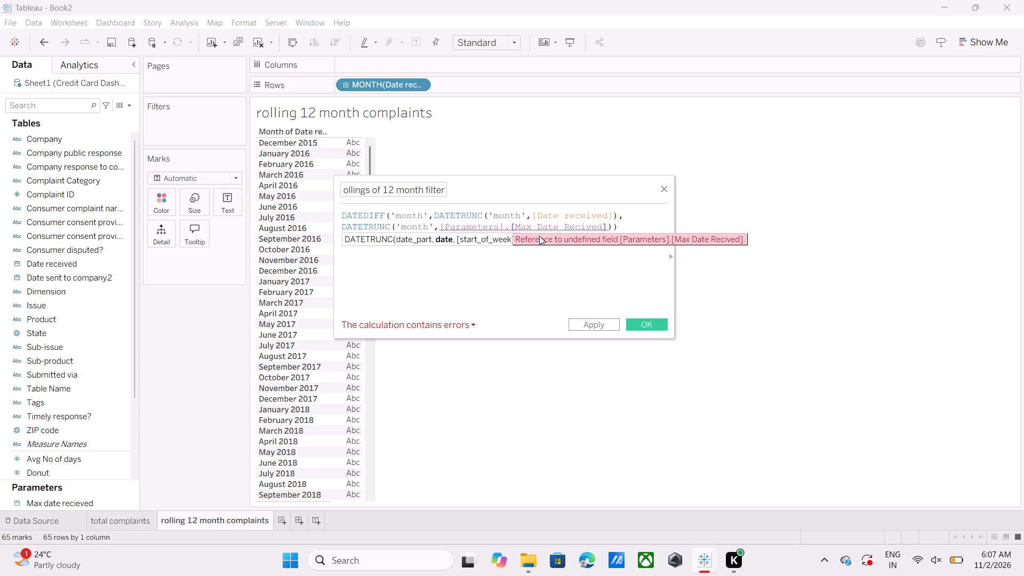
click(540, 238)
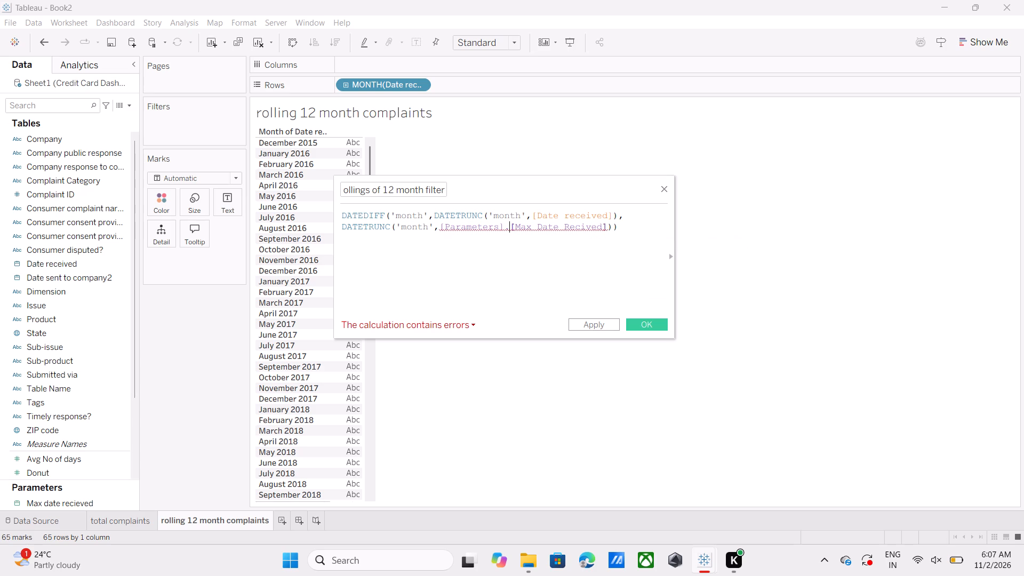
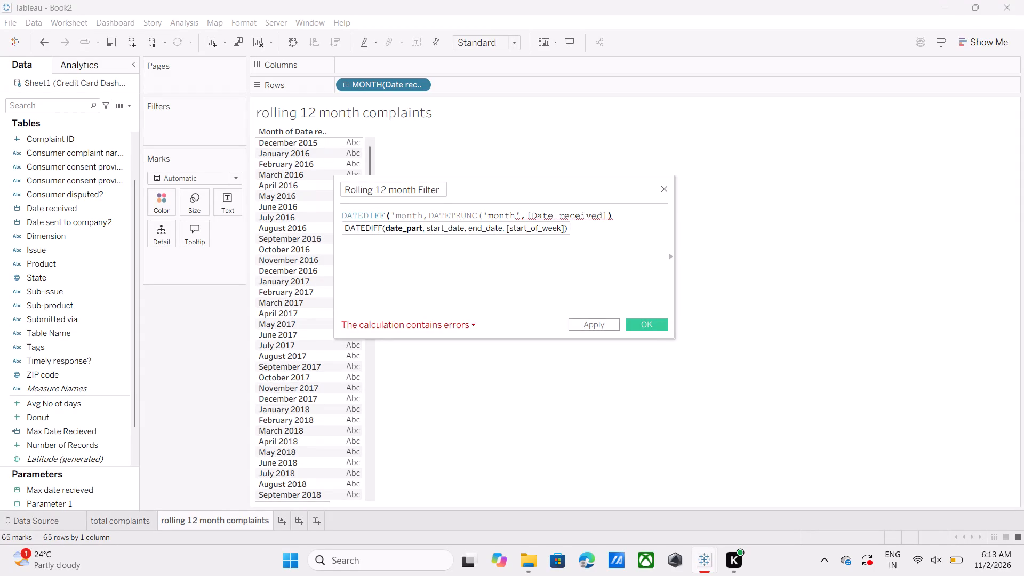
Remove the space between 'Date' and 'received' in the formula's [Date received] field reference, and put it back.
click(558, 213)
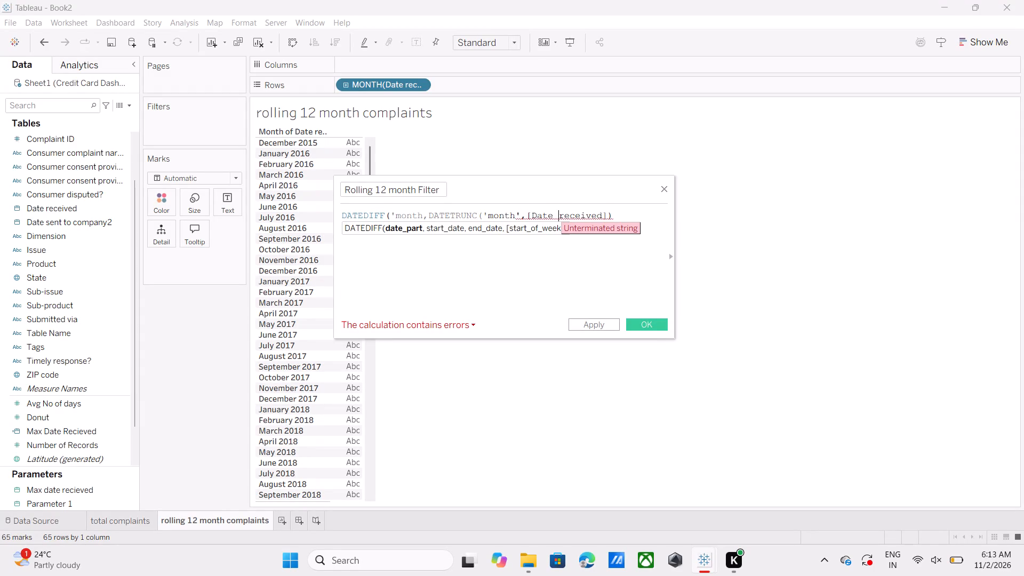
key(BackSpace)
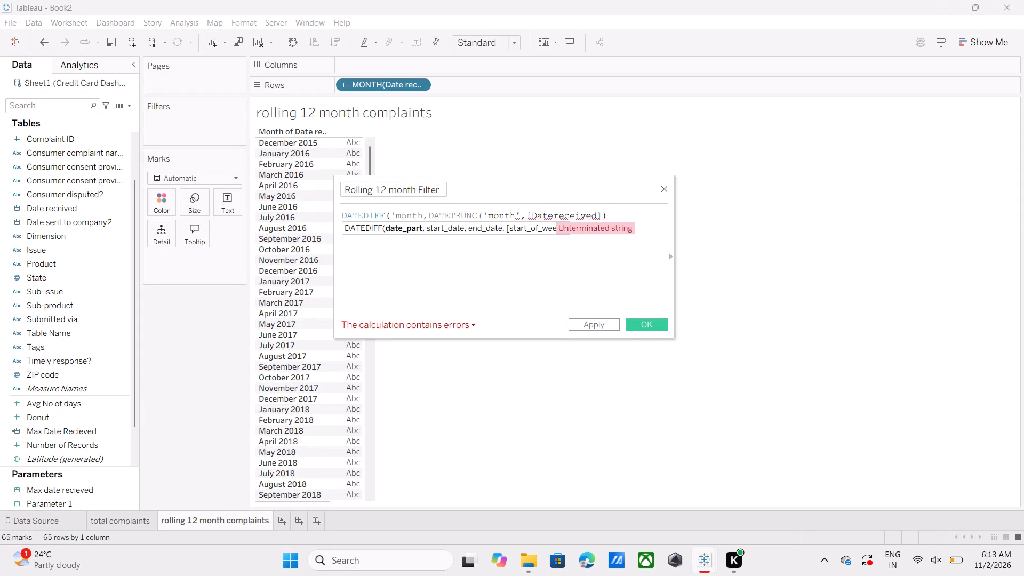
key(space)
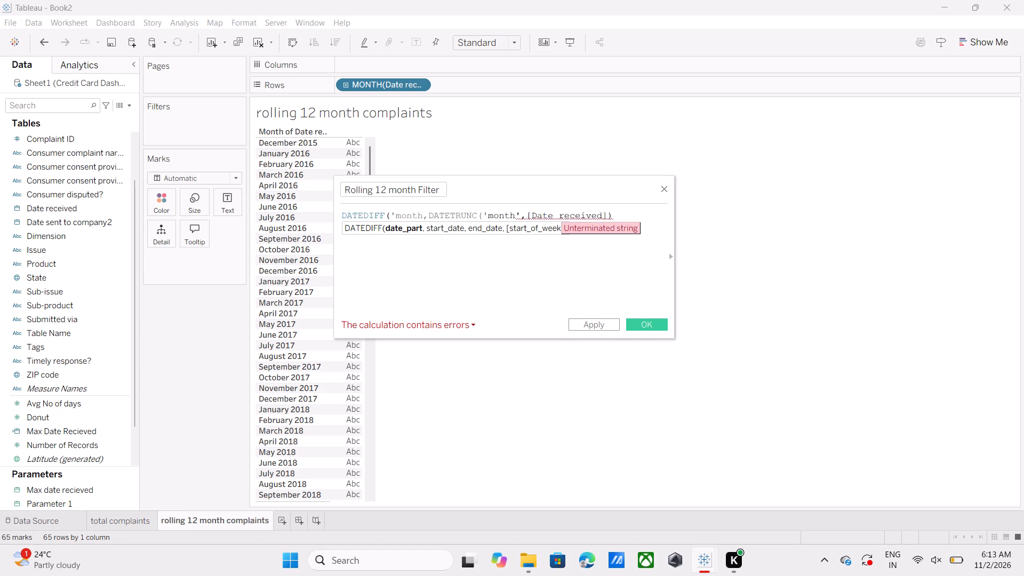
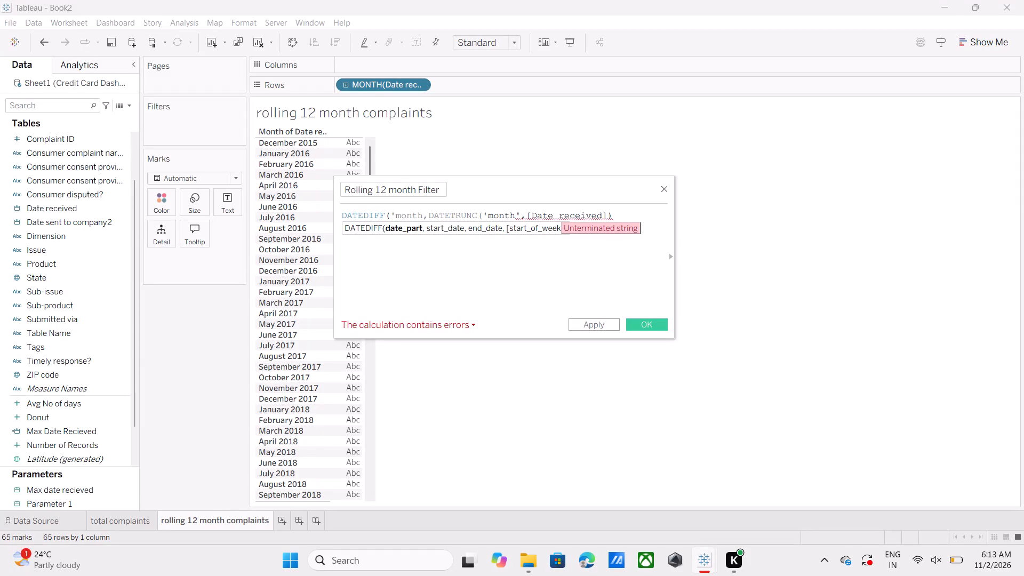
Add a single quote after [Date received]) at the end of the formula and start a second line.
click(466, 227)
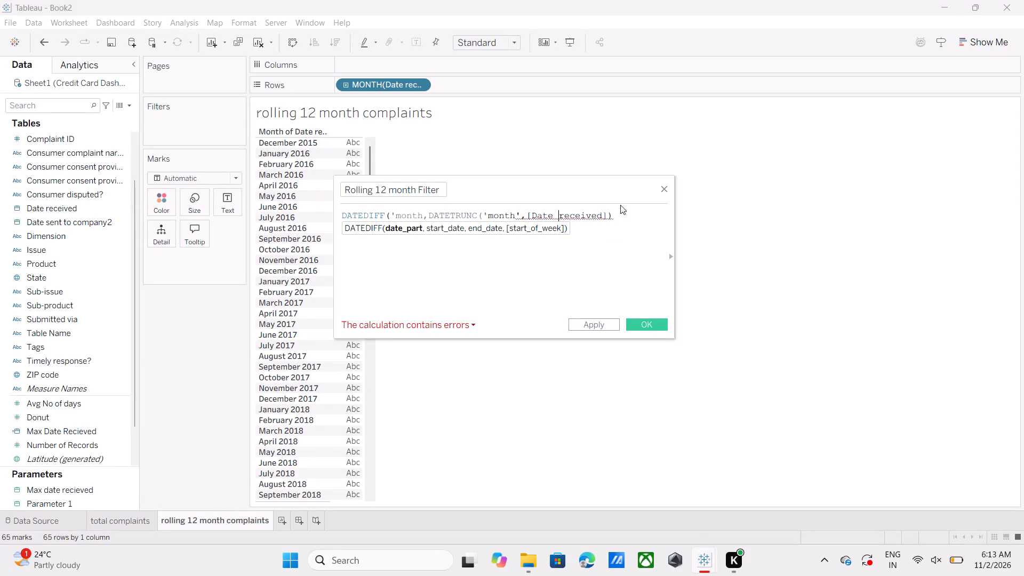
click(619, 213)
key(apostrophe)
key(Return)
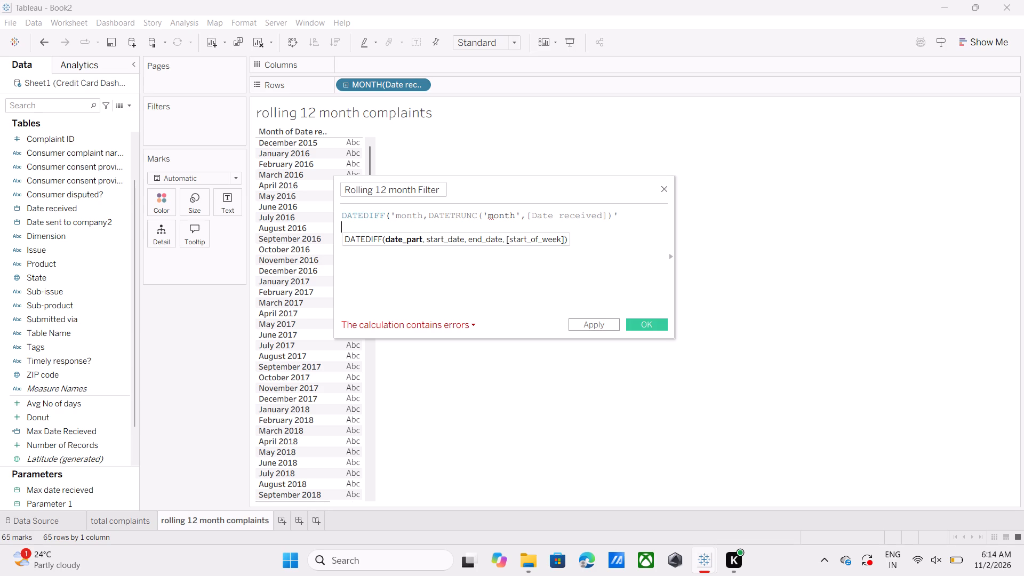
Begin a DATETRUNC function with its opening parenthesis on the formula's second line.
text(DA)
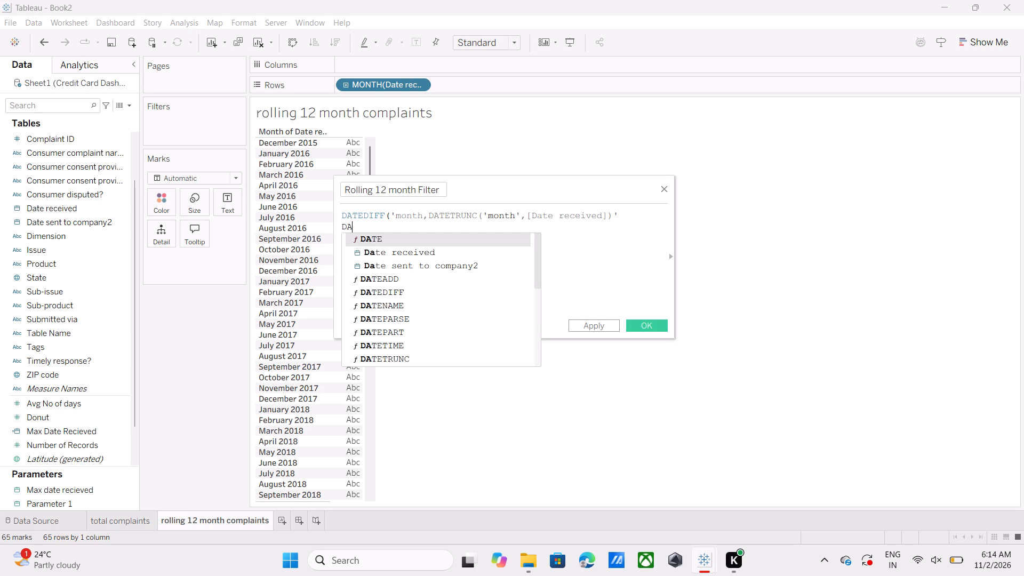
text(TETR)
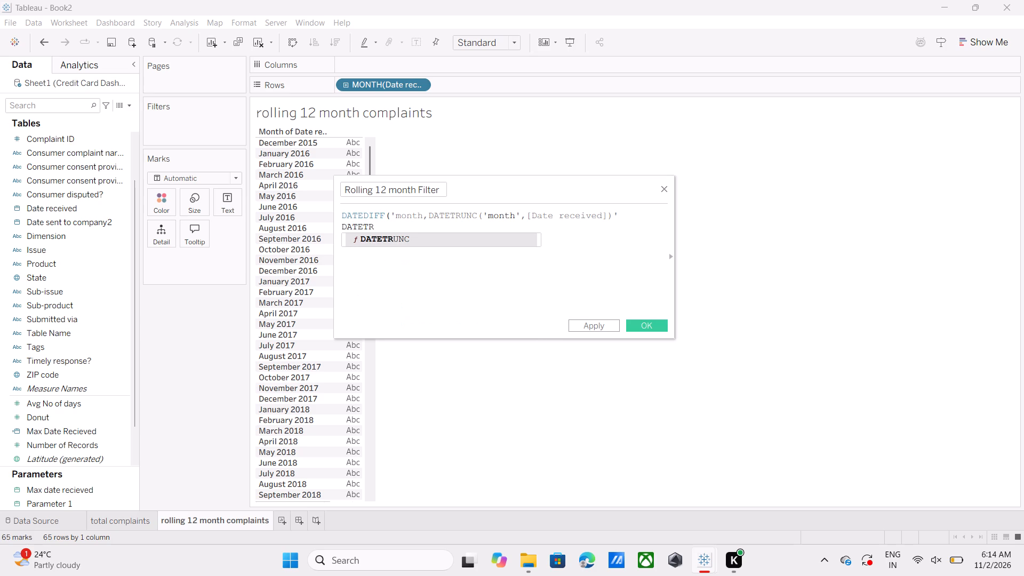
text(UNC)
key(space)
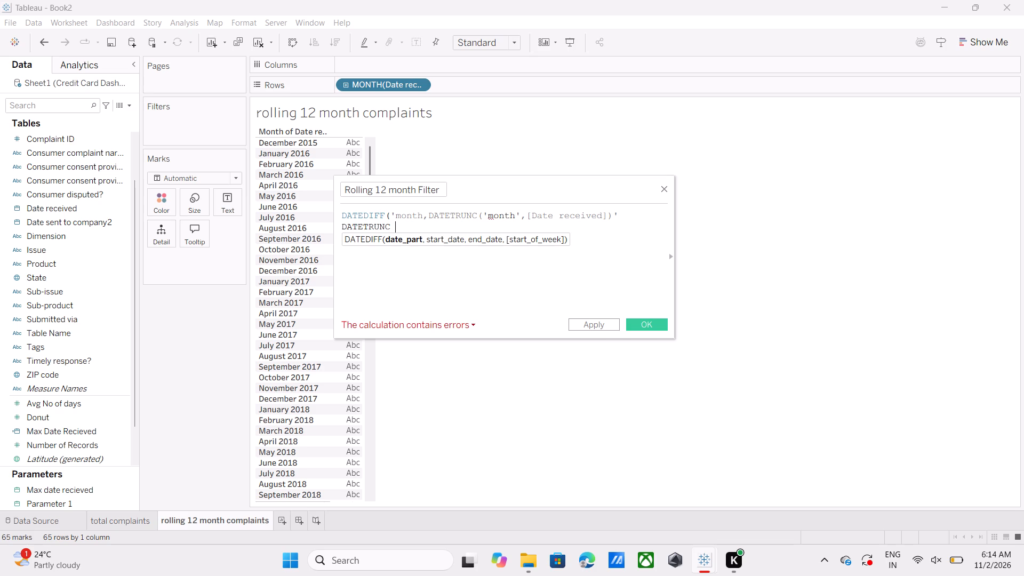
key(BackSpace)
key(shift+parenleft)
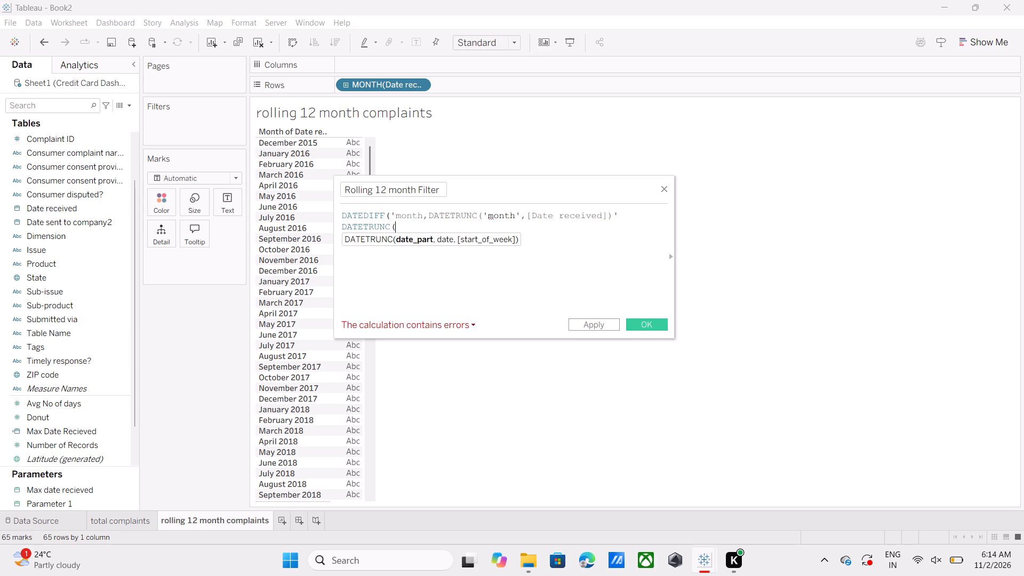
Enter 'month' followed by a comma as the date part of the second line's DATETRUNC function.
key(apostrophe)
text(mo)
key(n)
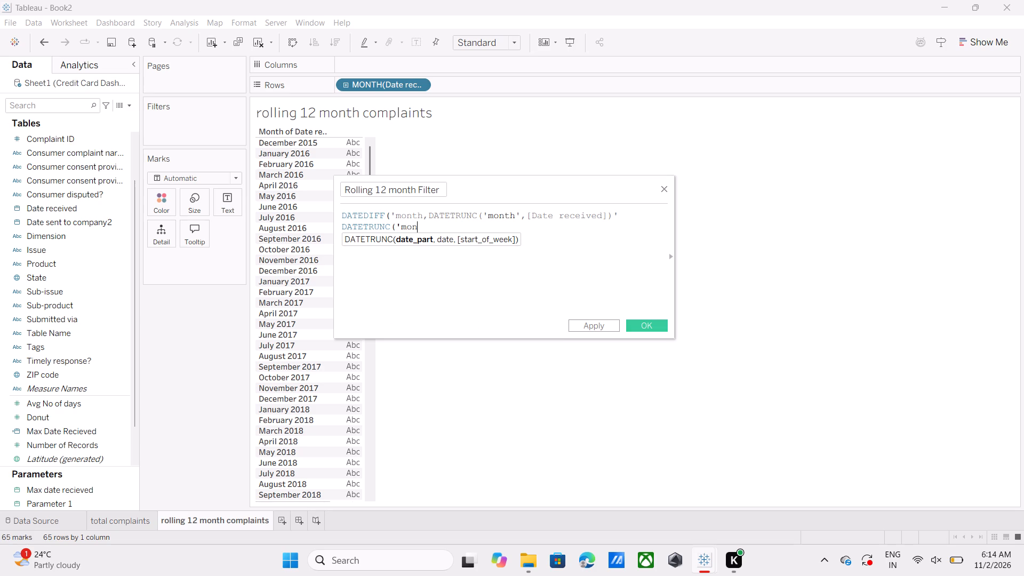
text(th)
key(space)
text(',)
key(BackSpace)
key(BackSpace)
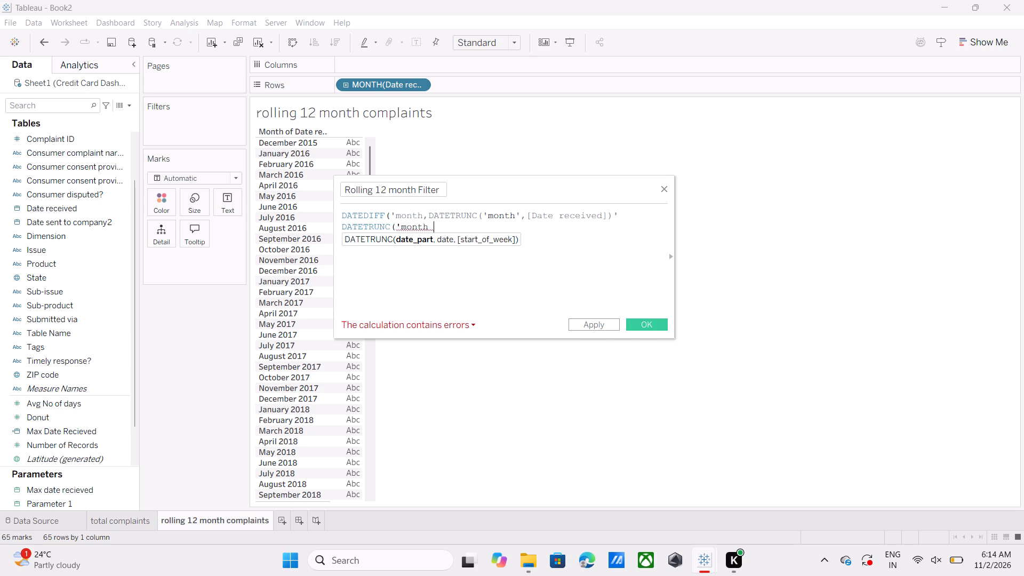
key(semicolon)
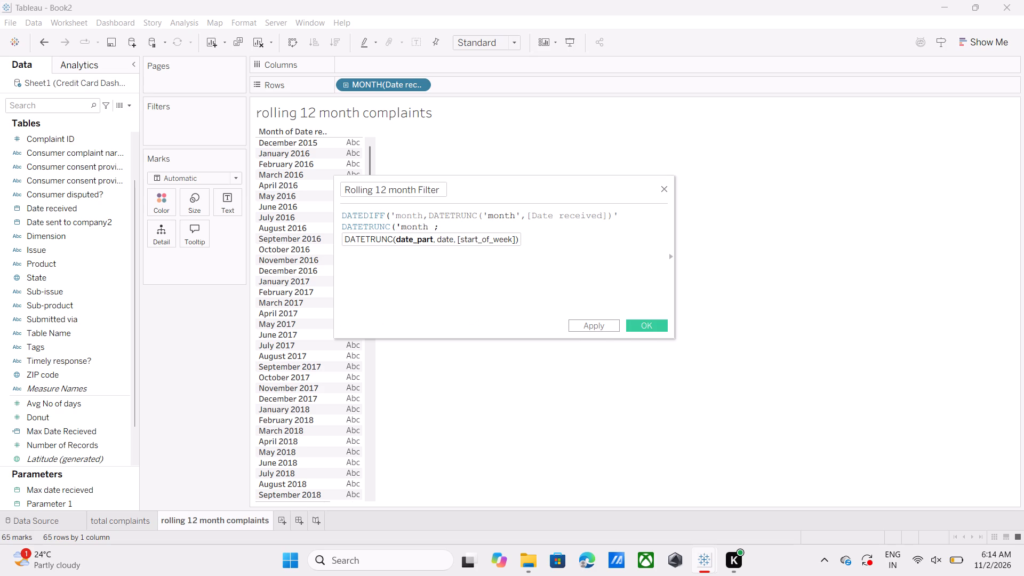
key(BackSpace)
key(BackSpace)
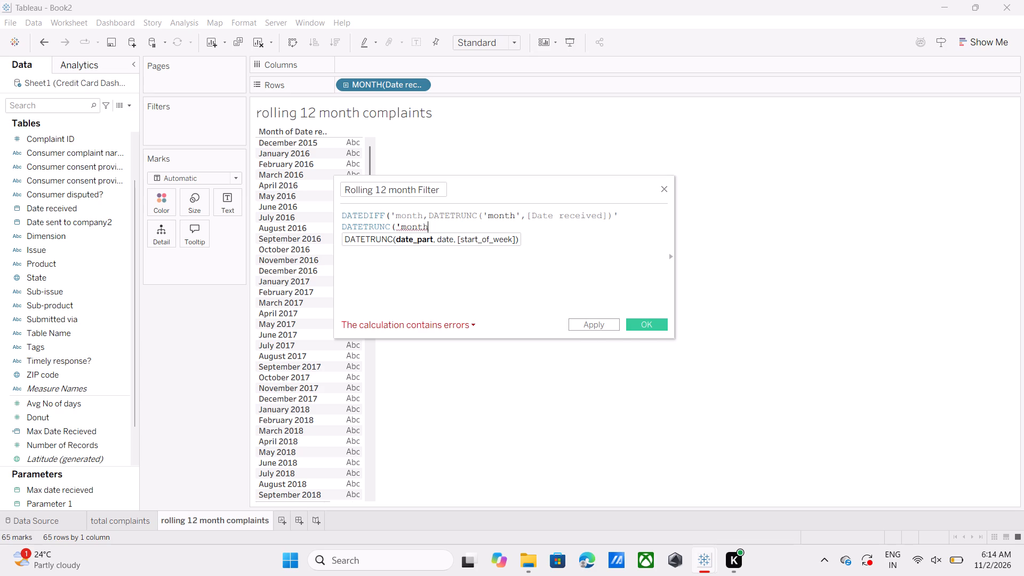
key(apostrophe)
key(comma)
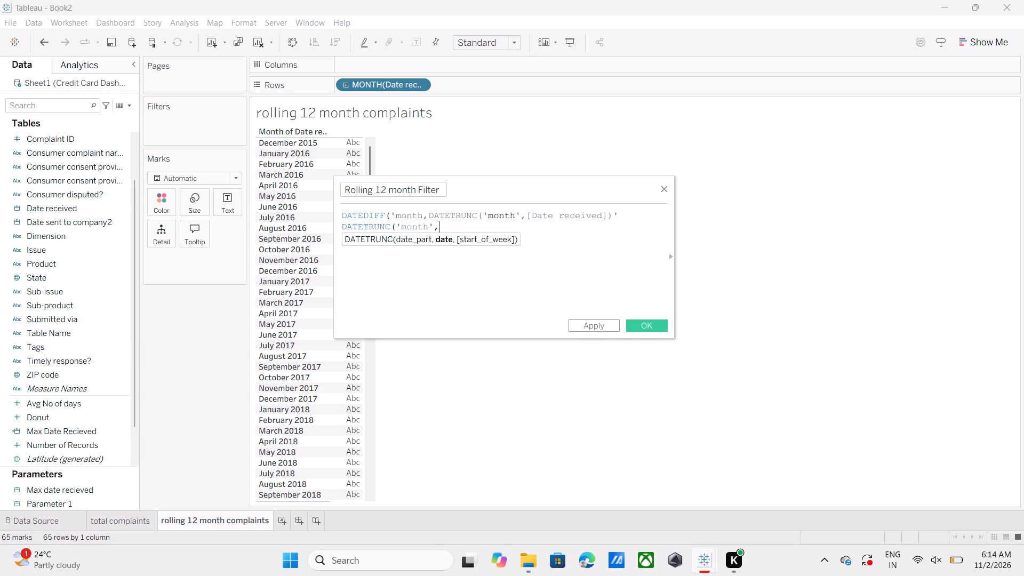
Enter the [Parameters] qualifier as the start of the second DATETRUNC function's date argument.
key(bracketleft)
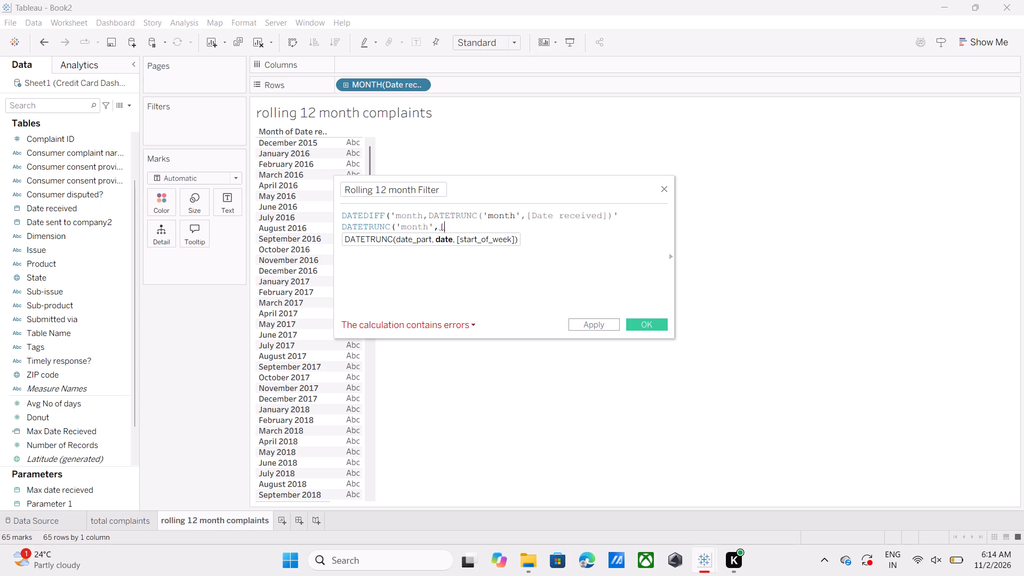
key(p)
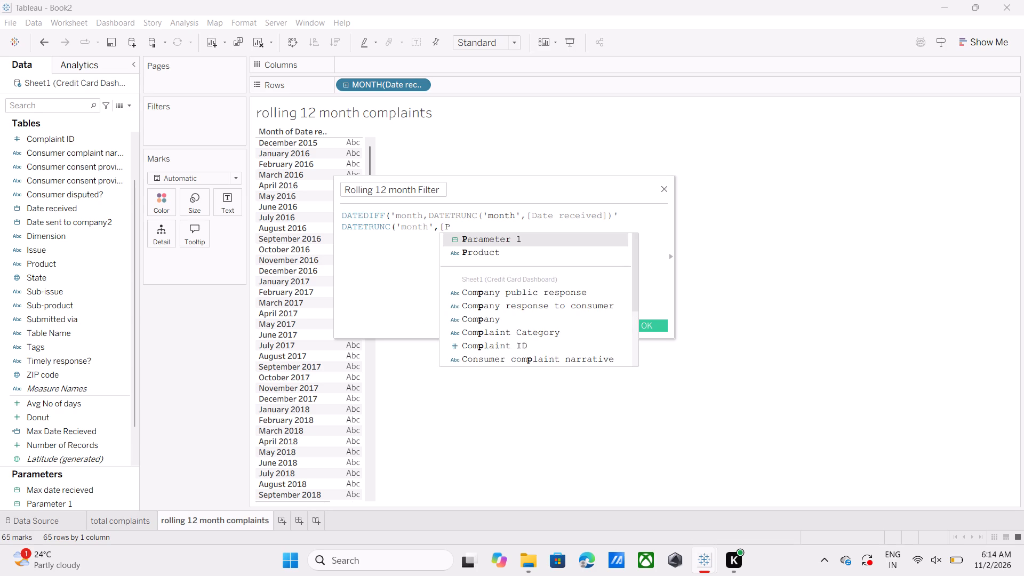
text(ar)
key(a)
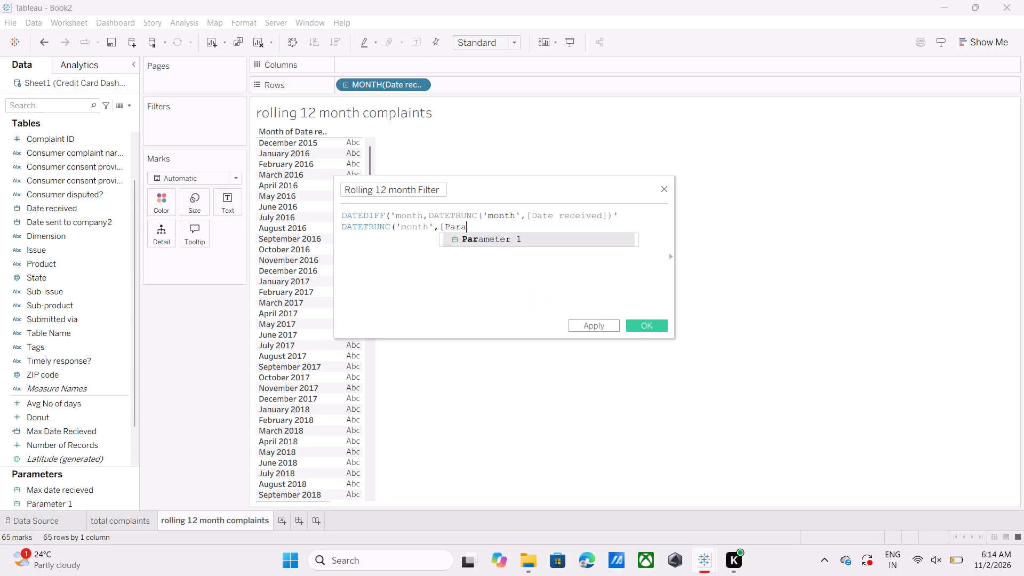
text(meters)
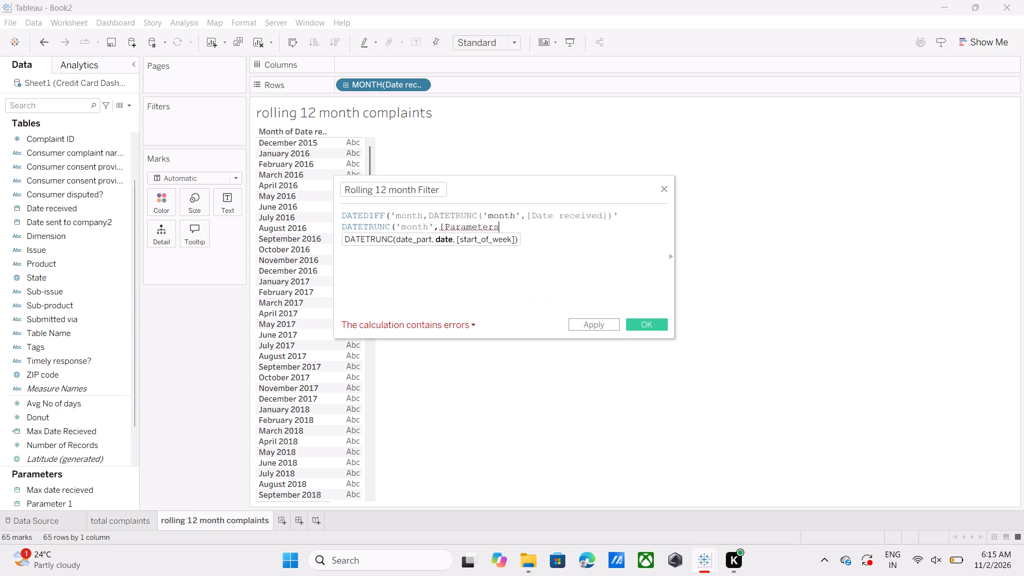
key(bracketright)
Complete the parameter reference with .[Max Date Recevied] and add two closing parentheses at the end of the second line.
text(.[)
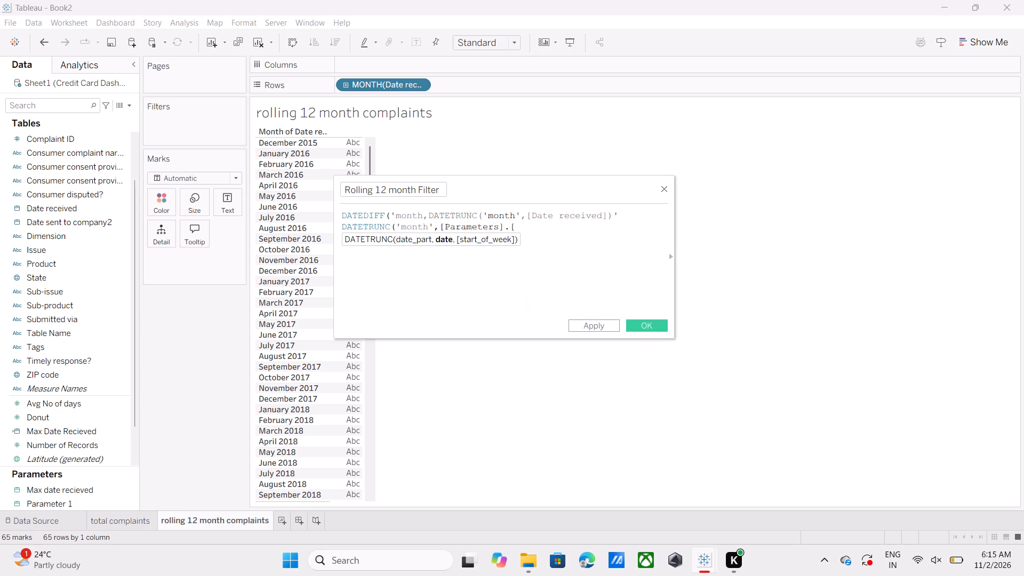
key(m)
key(a)
text(x)
key(space)
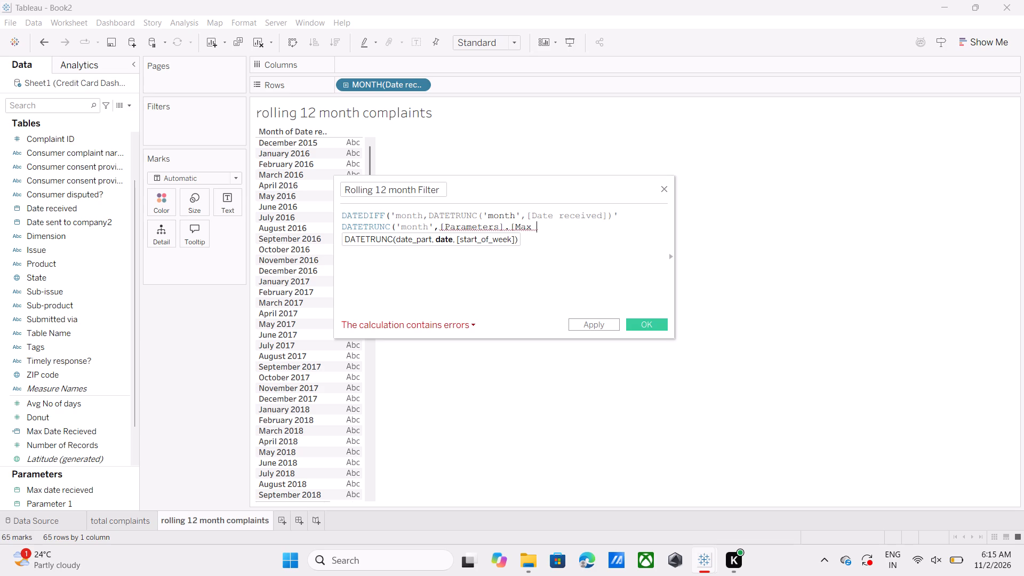
key(d)
text(ate)
key(space)
key(r)
key(e)
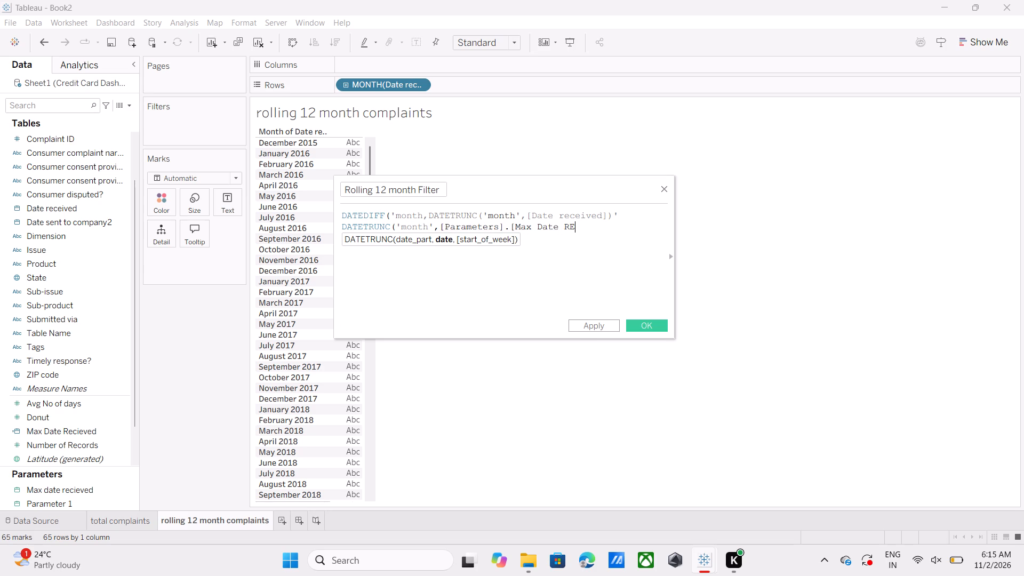
key(BackSpace)
key(e)
key(BackSpace)
key(e)
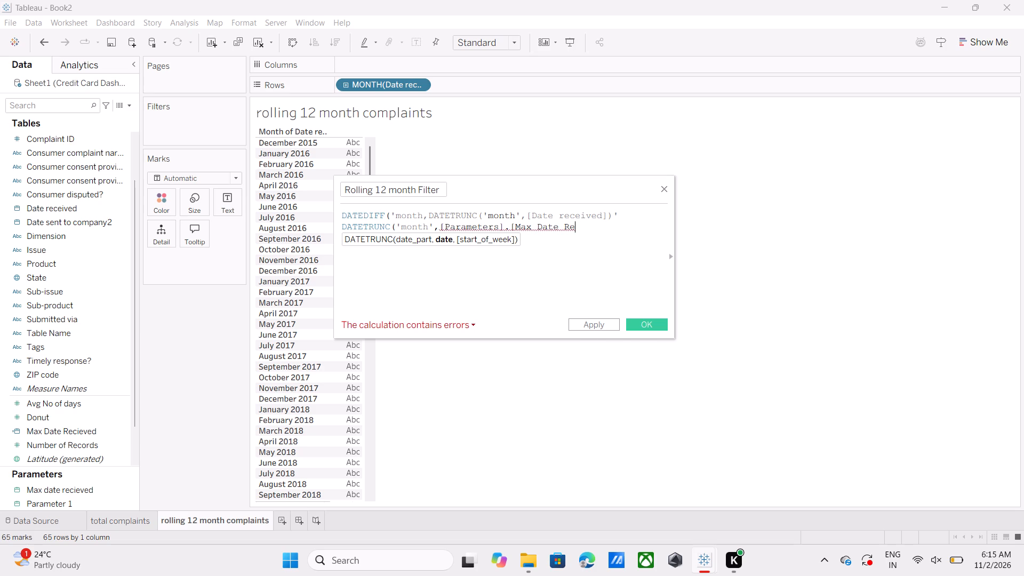
text(ce)
text(vied)
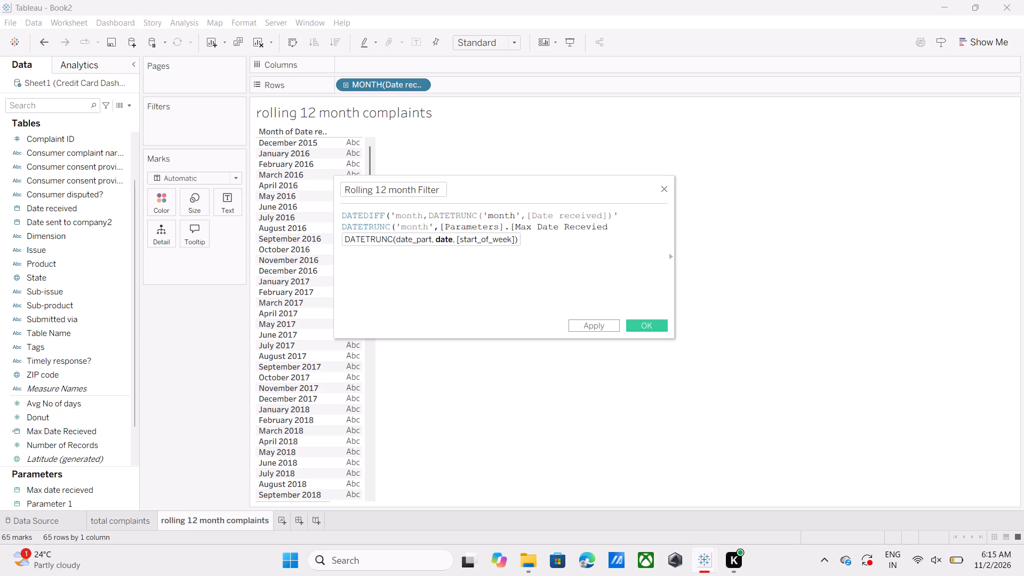
key(bracketright)
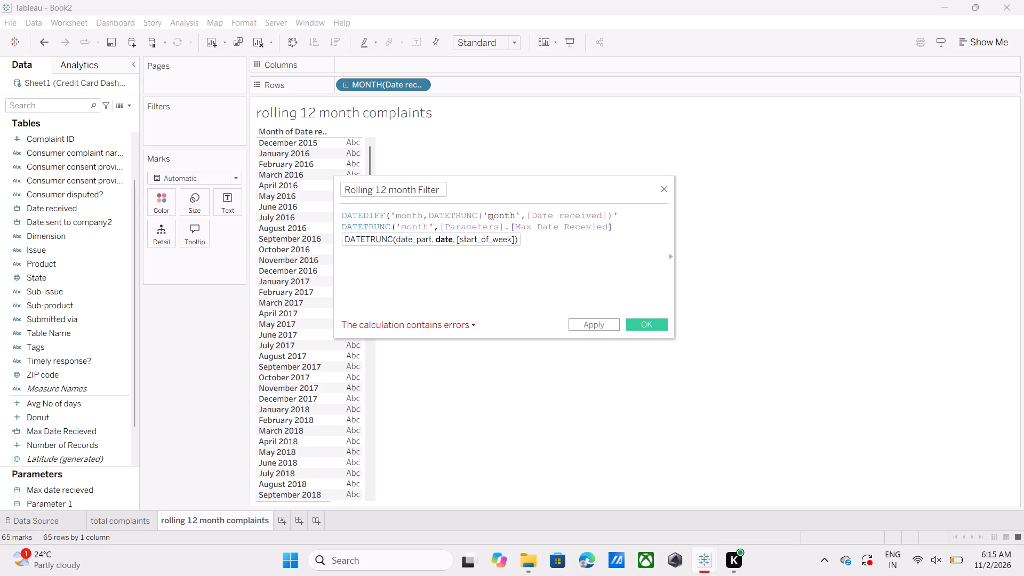
text()))
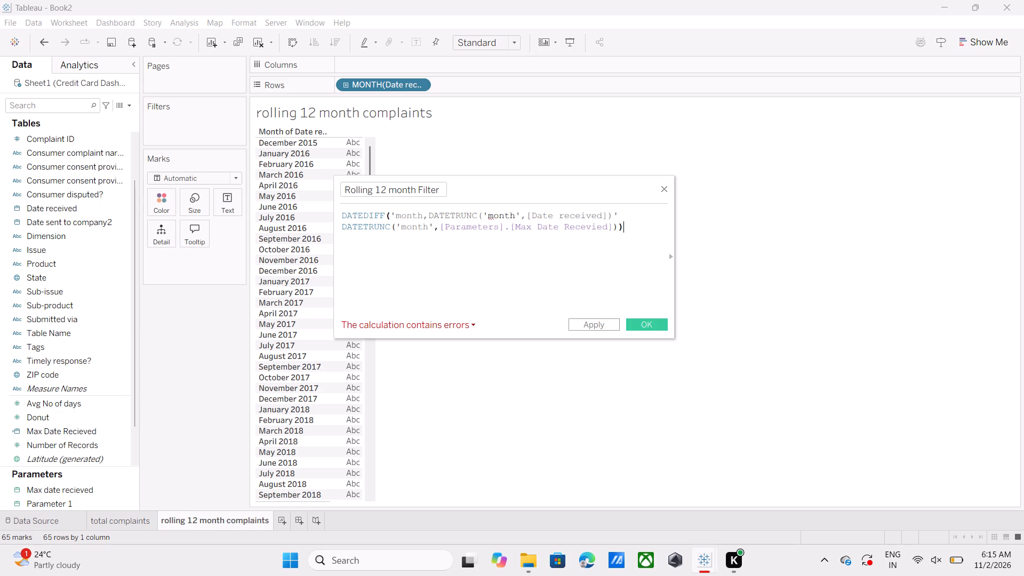
Replace the first letter of 'month' in the first line's DATETRUNC function with a capital M.
click(495, 219)
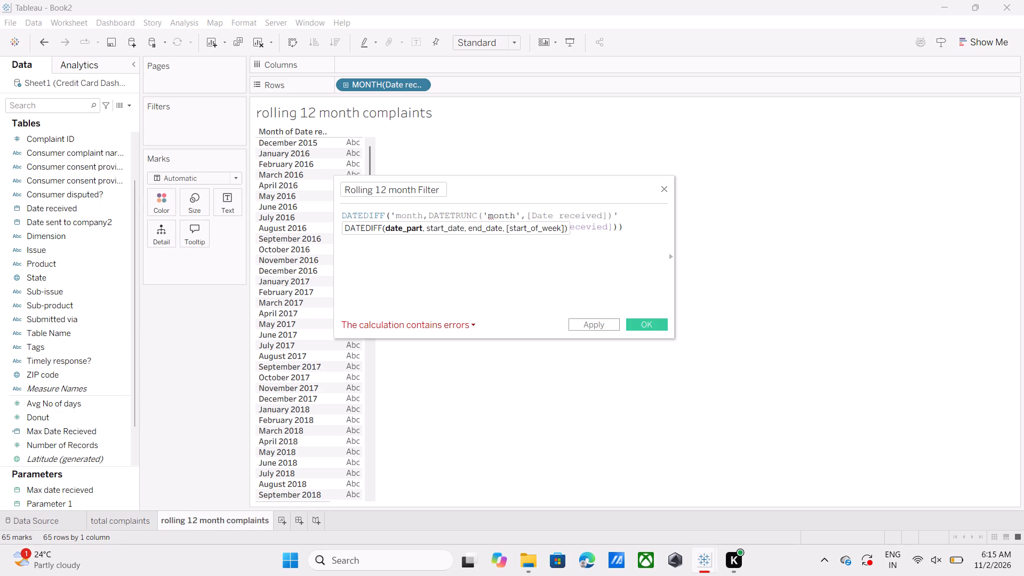
key(BackSpace)
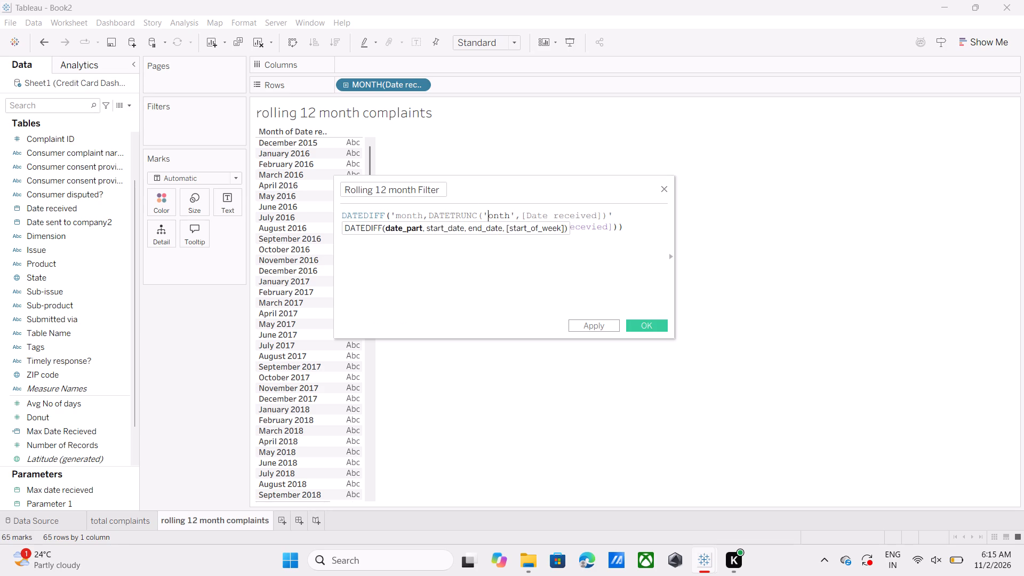
key(m)
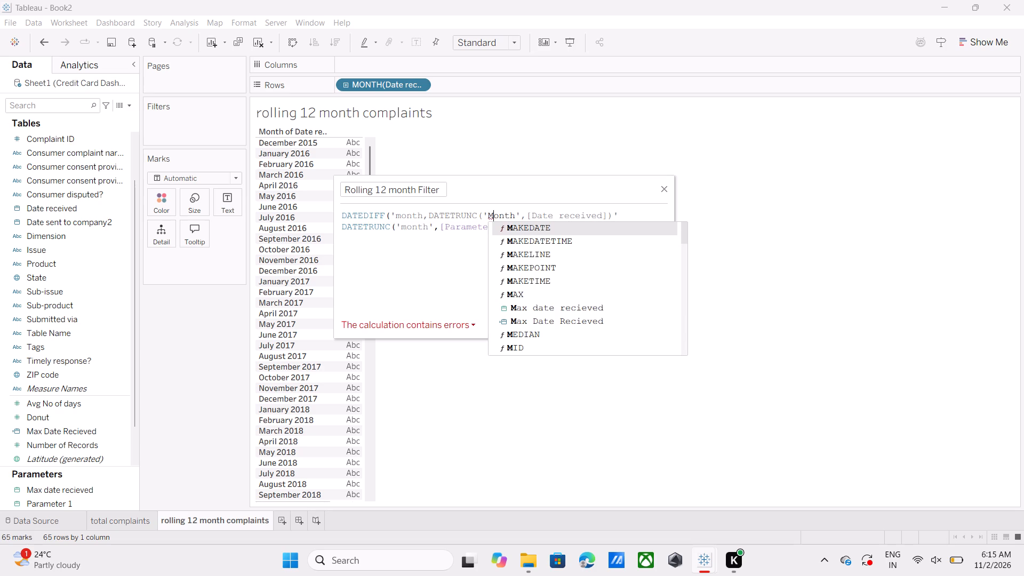
Change the capital M of 'Month' in the first line's DATETRUNC function back to a lowercase m.
key(BackSpace)
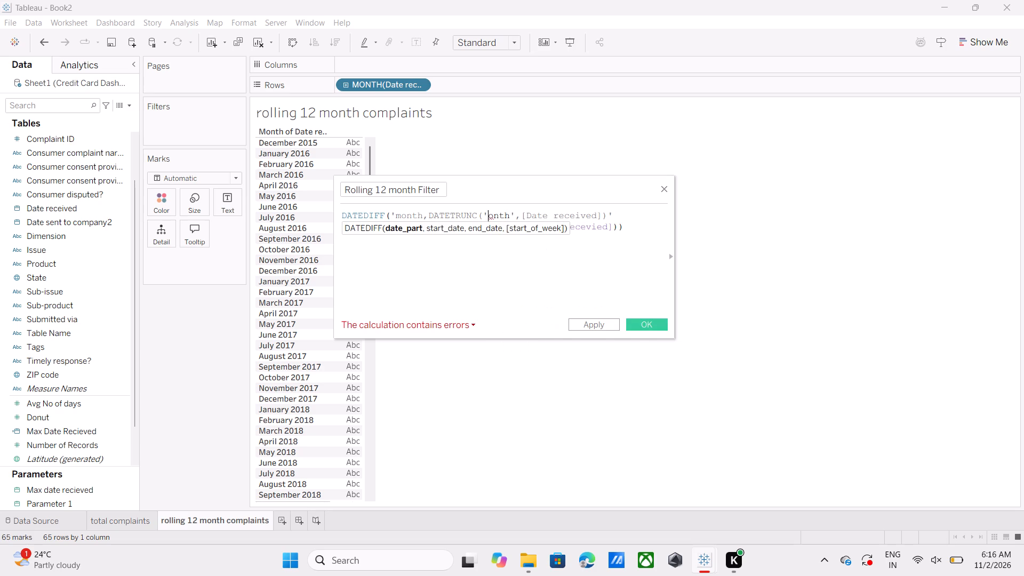
key(m)
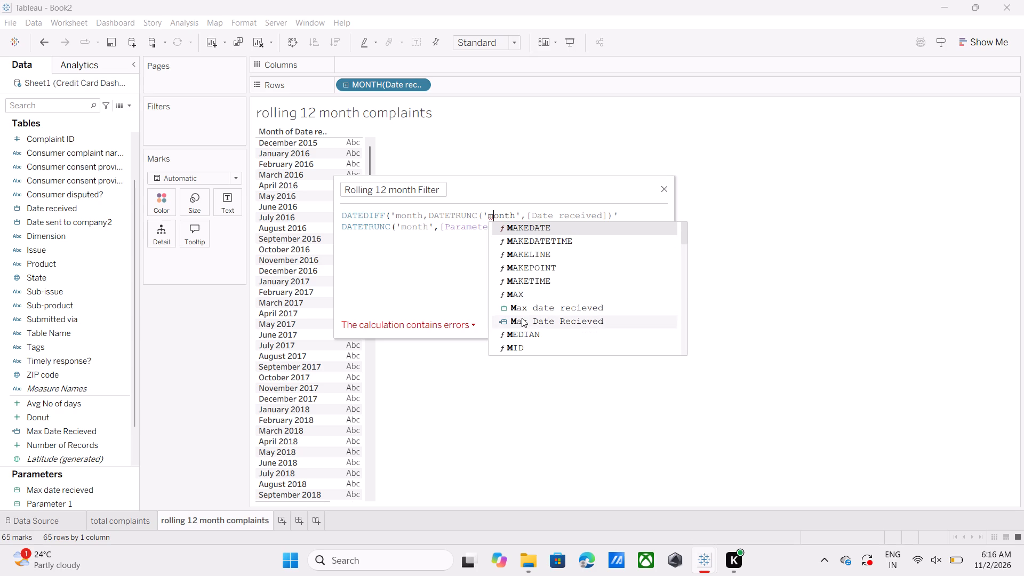
click(455, 236)
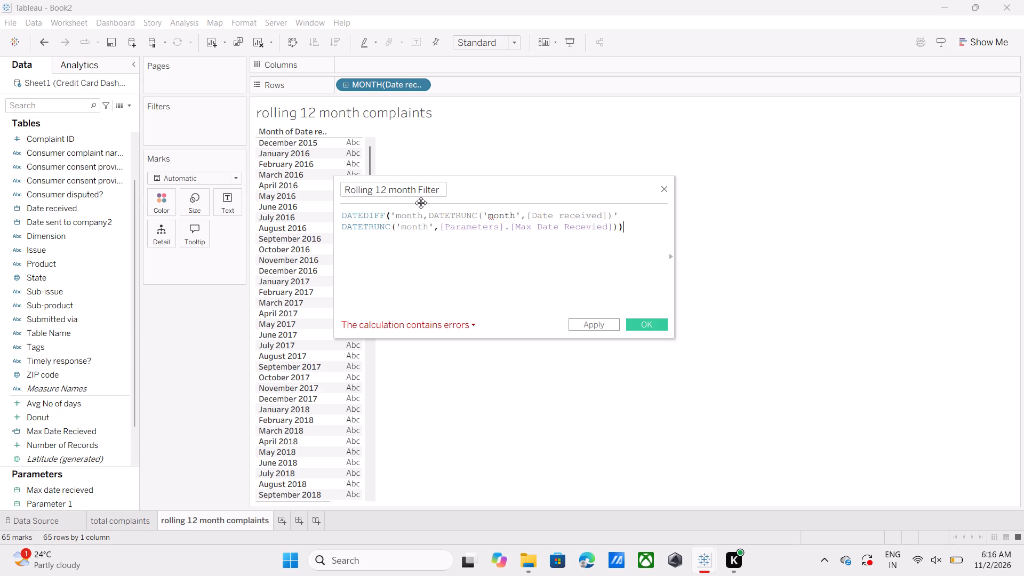
Add the closing apostrophe after month in the DATEDIFF function's date part so it reads 'month'.
click(423, 218)
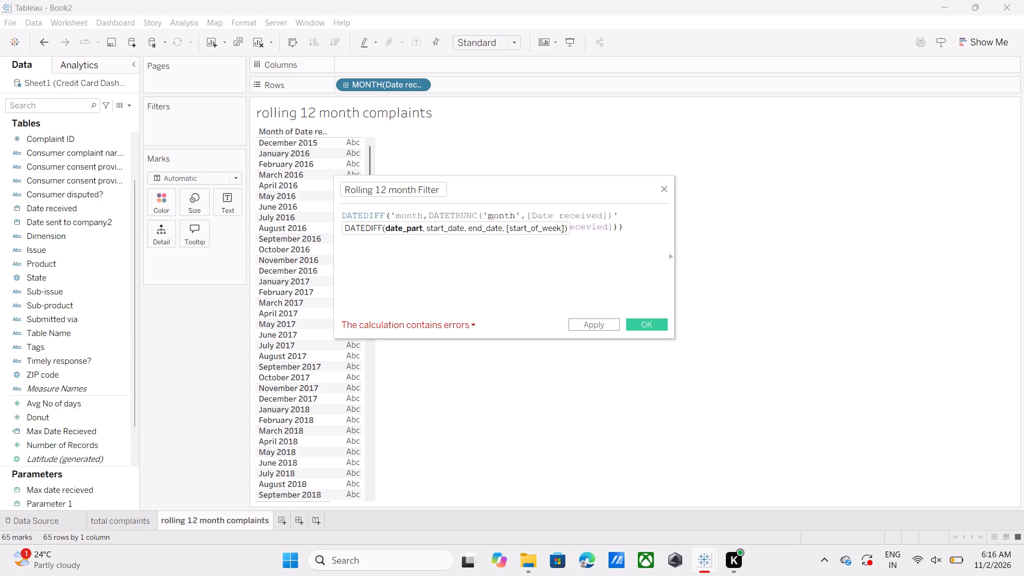
key(apostrophe)
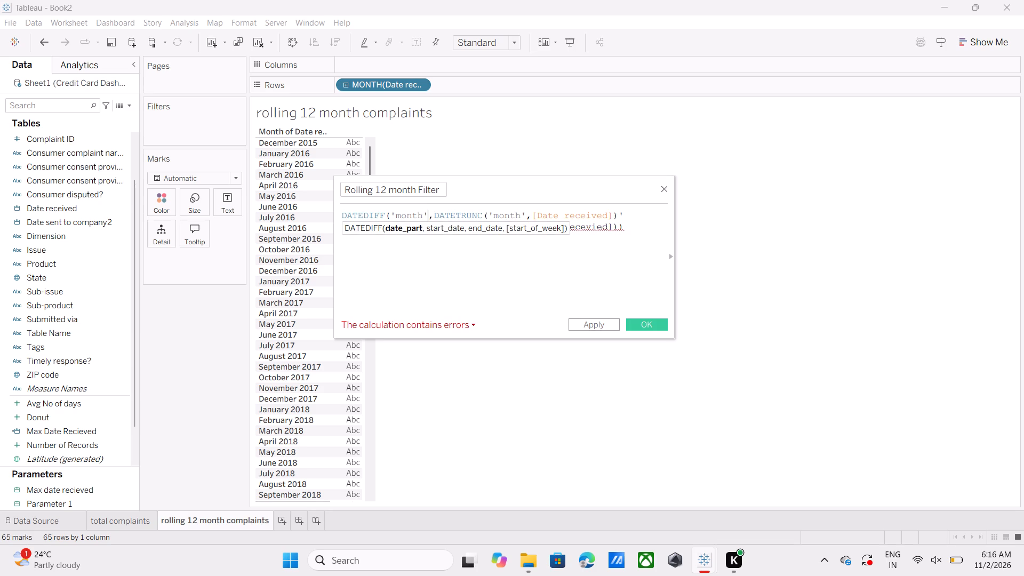
click(433, 241)
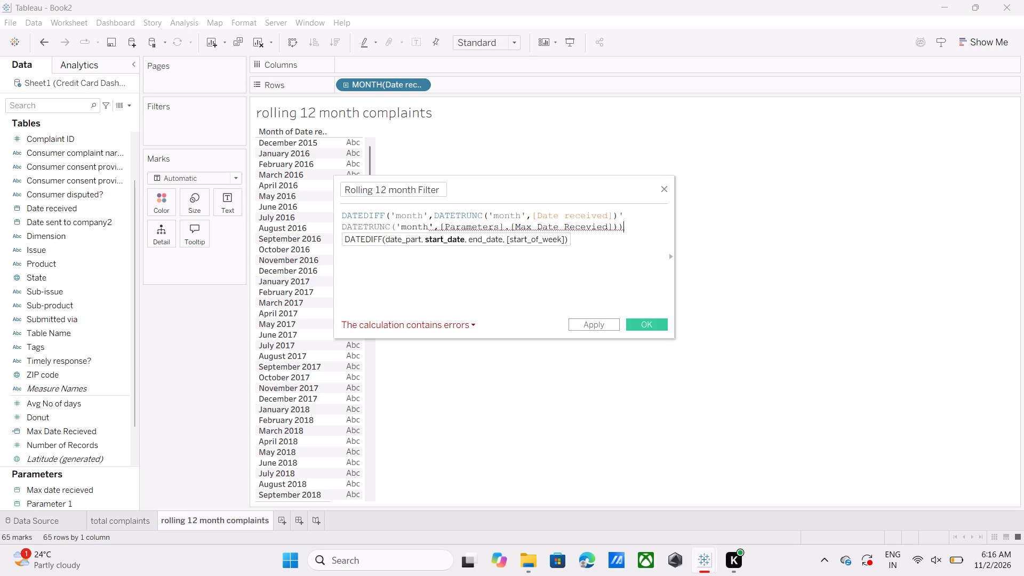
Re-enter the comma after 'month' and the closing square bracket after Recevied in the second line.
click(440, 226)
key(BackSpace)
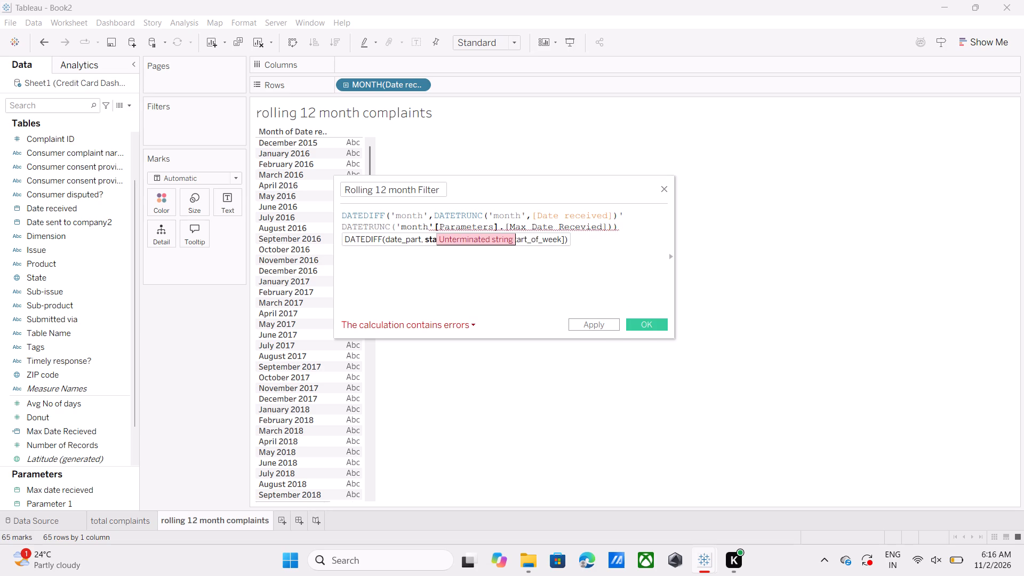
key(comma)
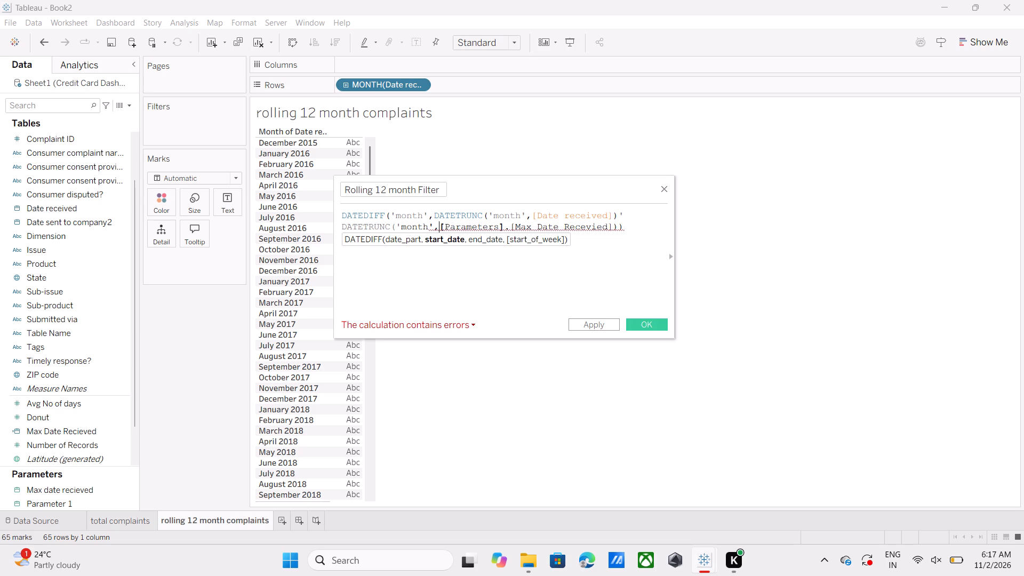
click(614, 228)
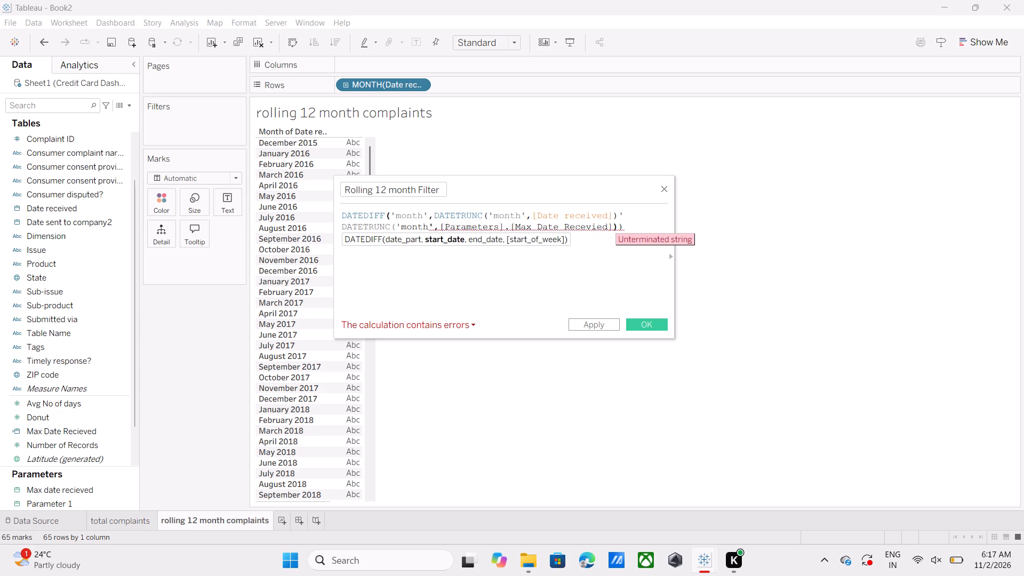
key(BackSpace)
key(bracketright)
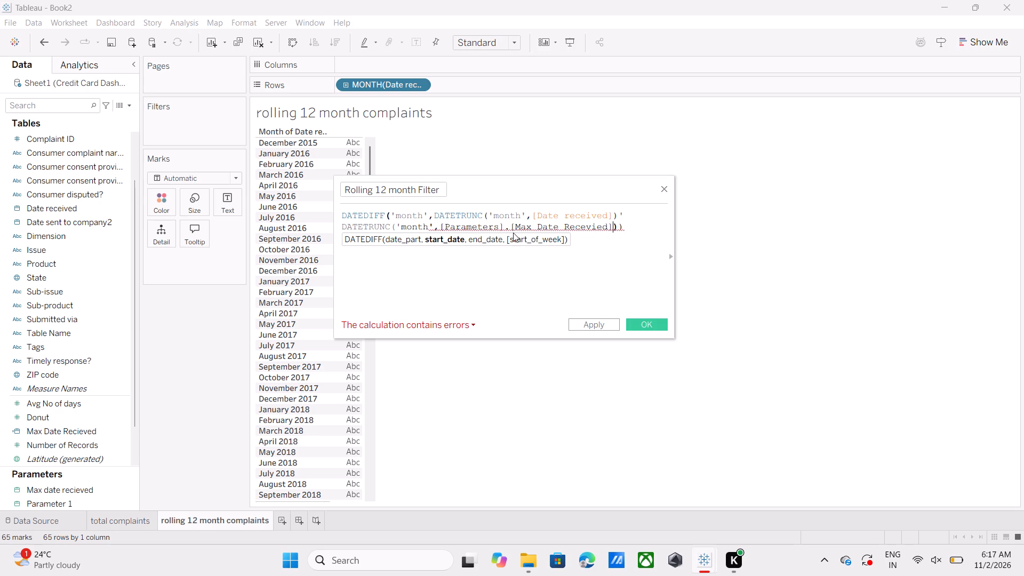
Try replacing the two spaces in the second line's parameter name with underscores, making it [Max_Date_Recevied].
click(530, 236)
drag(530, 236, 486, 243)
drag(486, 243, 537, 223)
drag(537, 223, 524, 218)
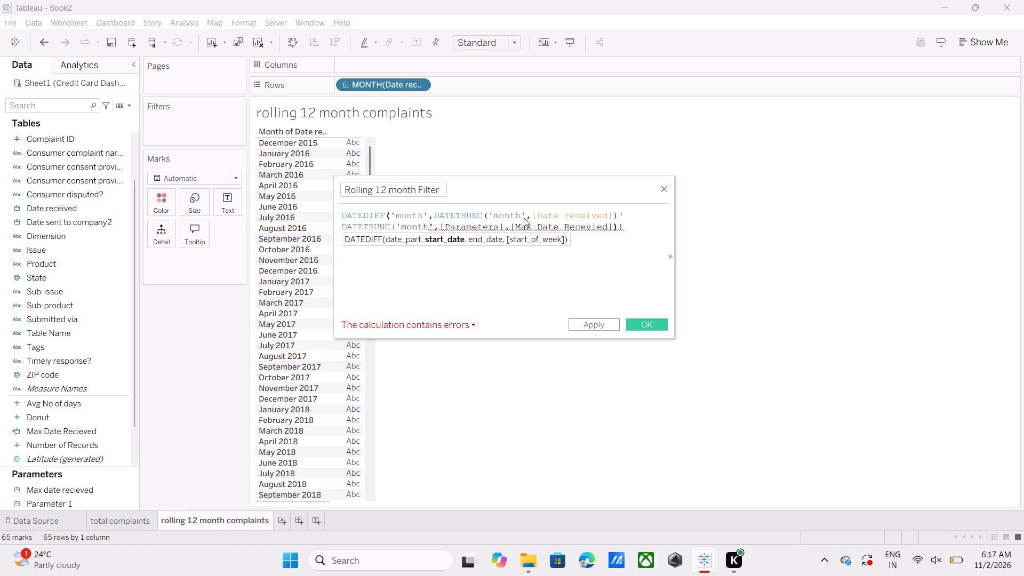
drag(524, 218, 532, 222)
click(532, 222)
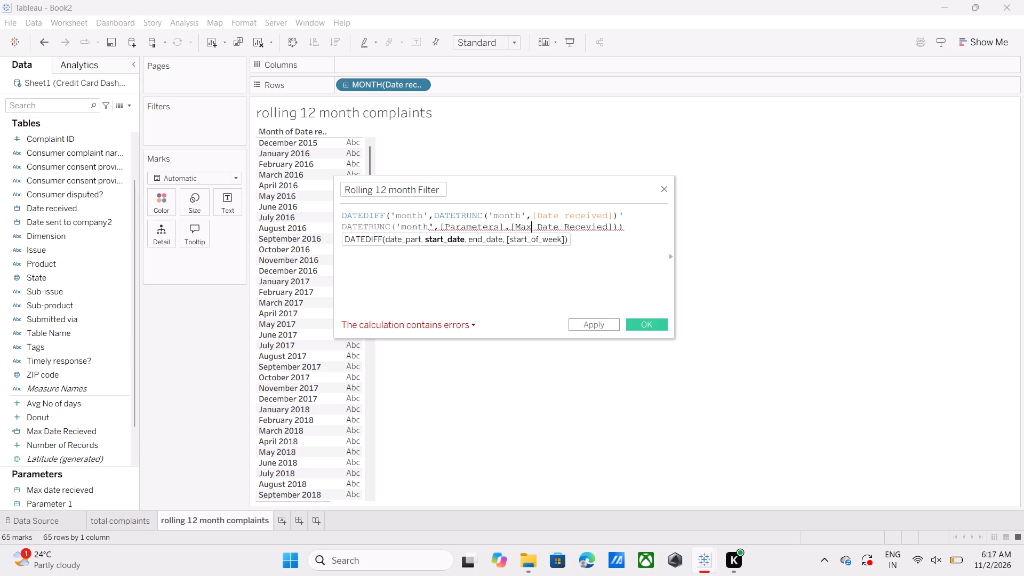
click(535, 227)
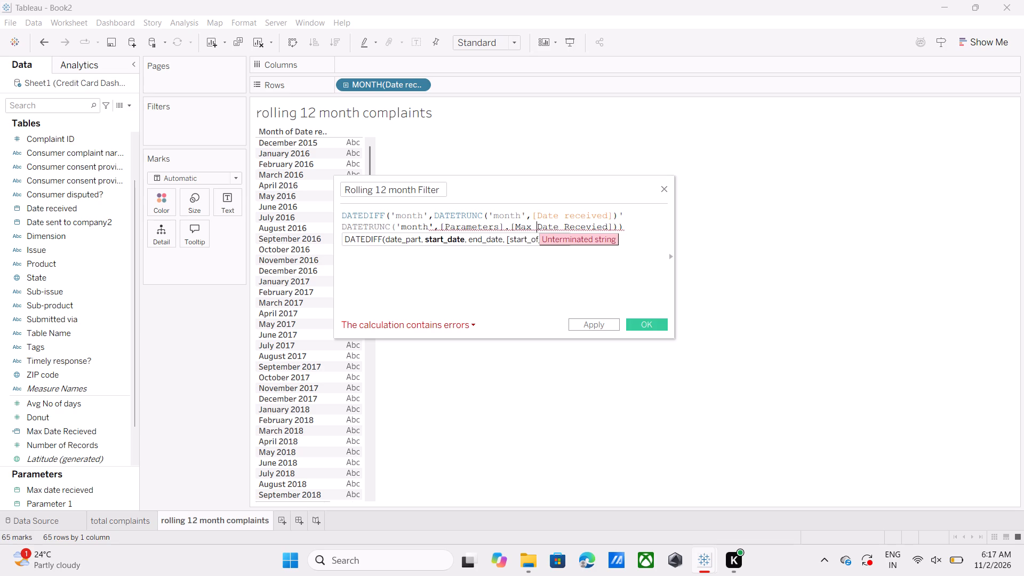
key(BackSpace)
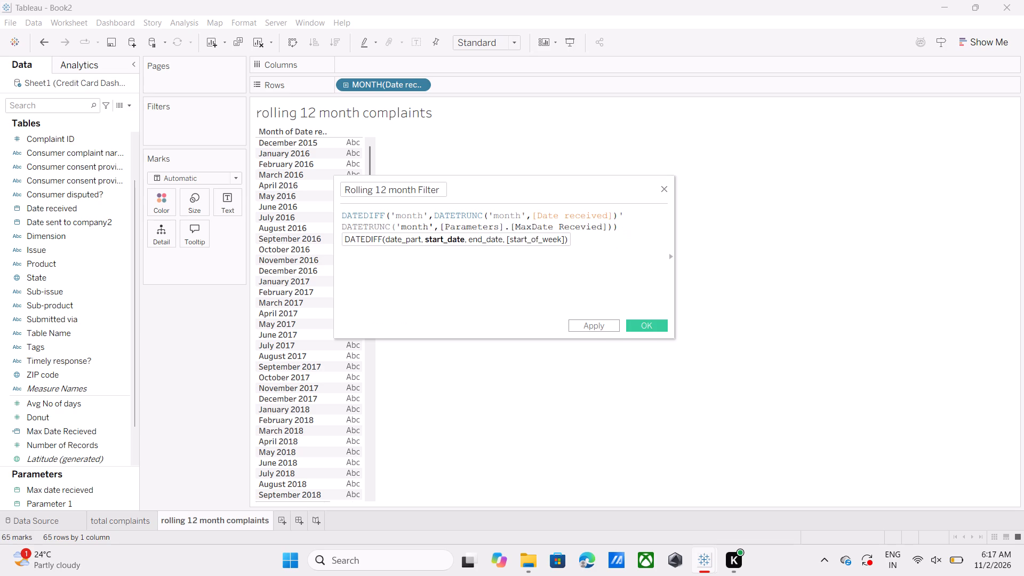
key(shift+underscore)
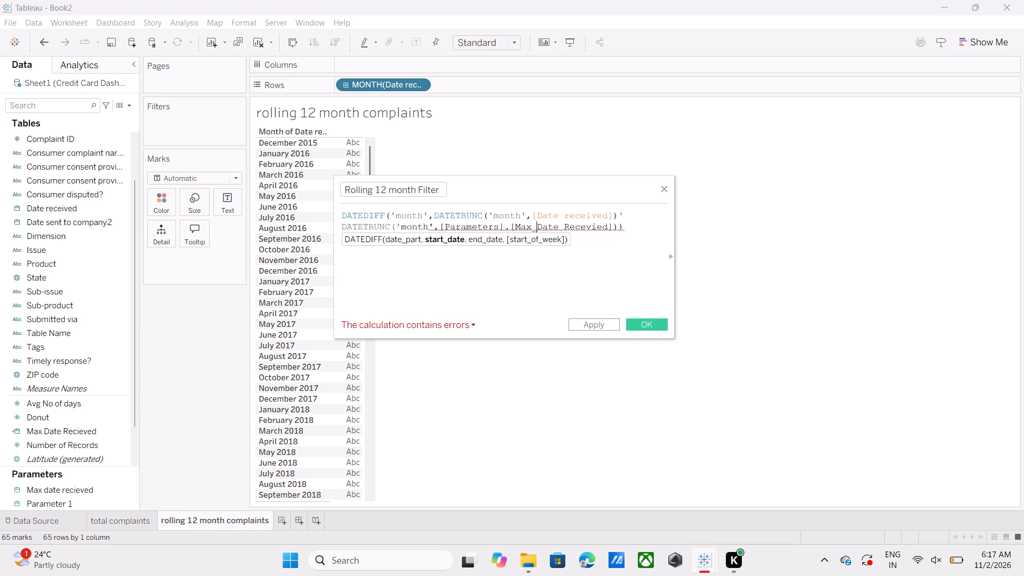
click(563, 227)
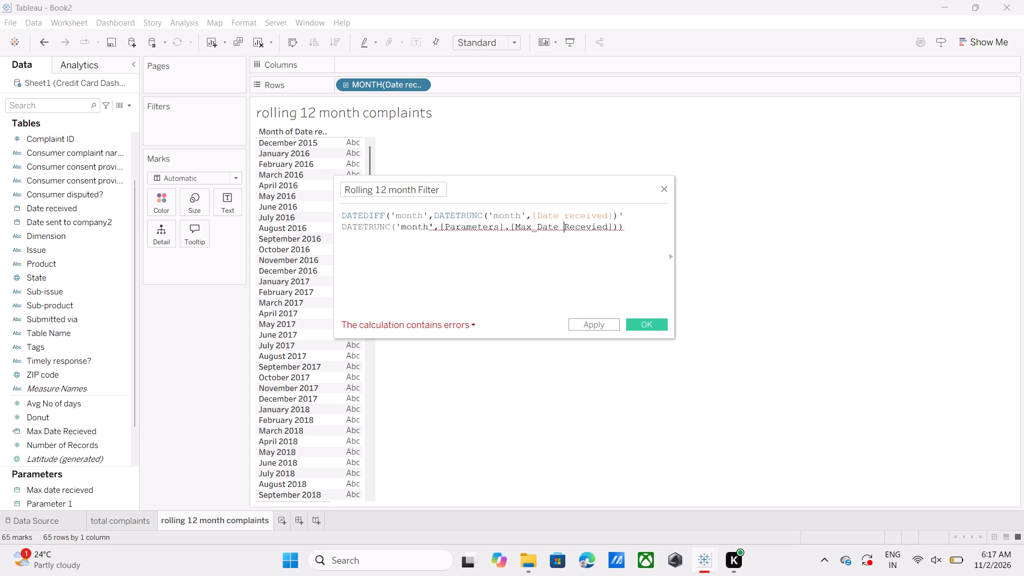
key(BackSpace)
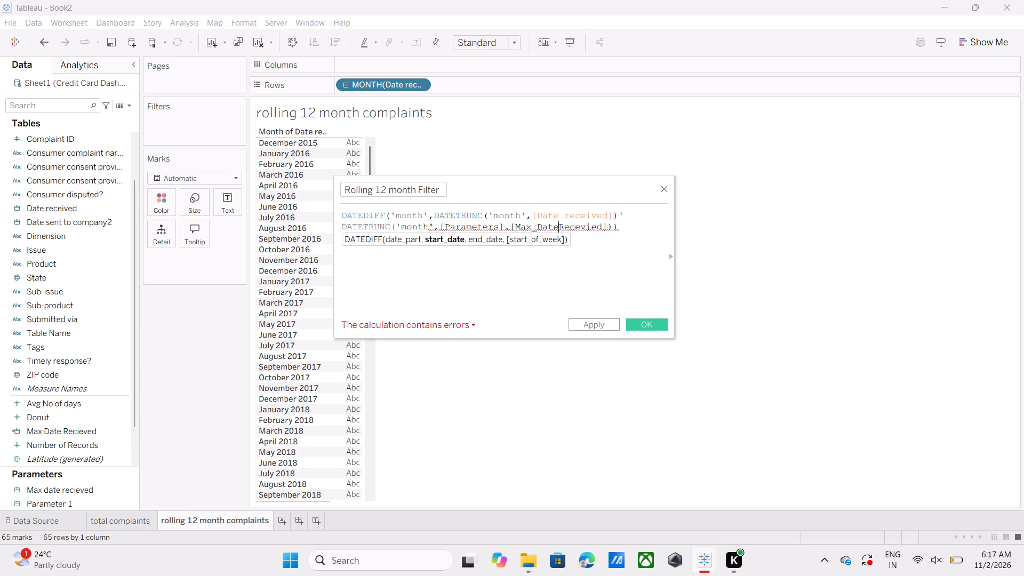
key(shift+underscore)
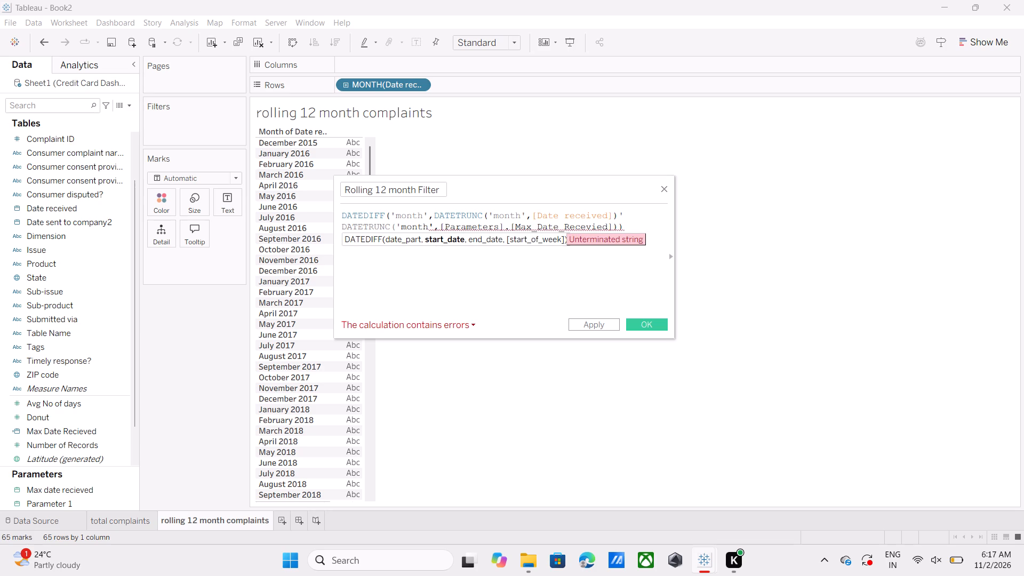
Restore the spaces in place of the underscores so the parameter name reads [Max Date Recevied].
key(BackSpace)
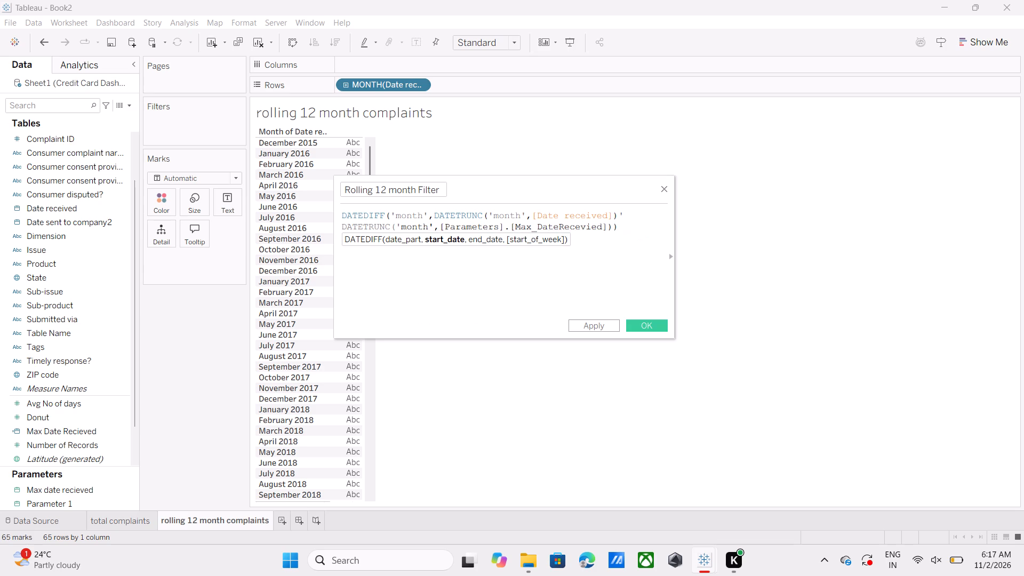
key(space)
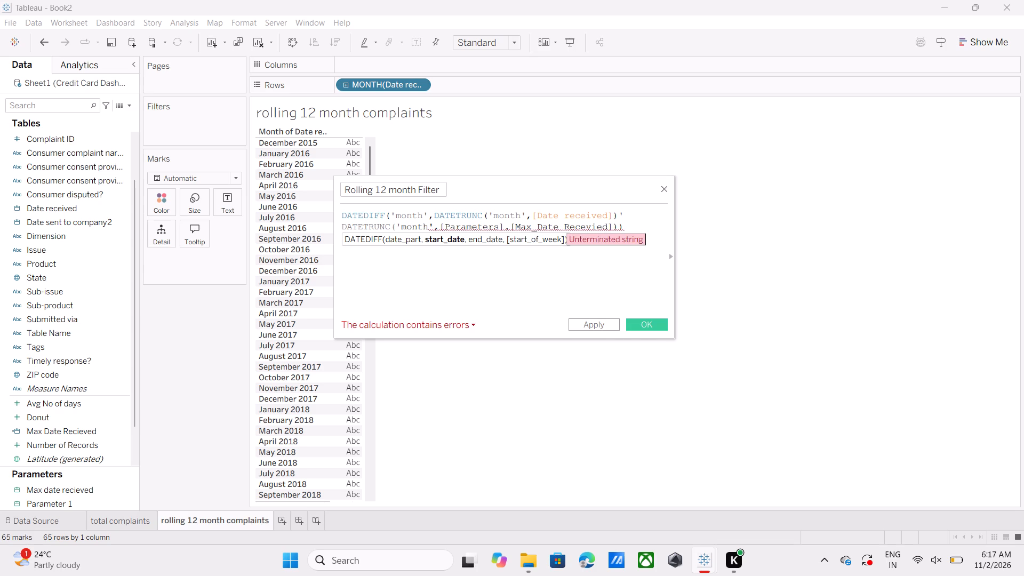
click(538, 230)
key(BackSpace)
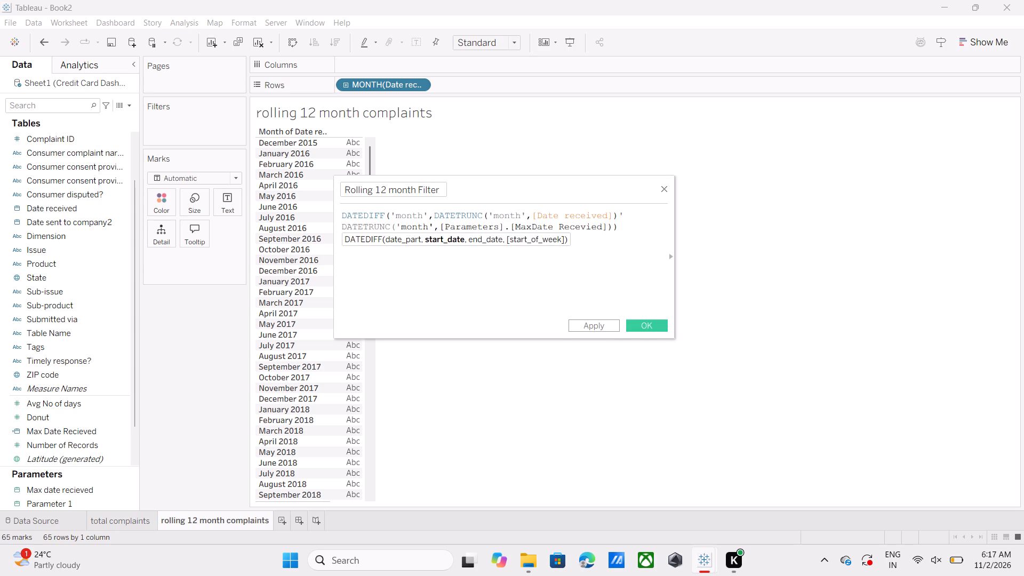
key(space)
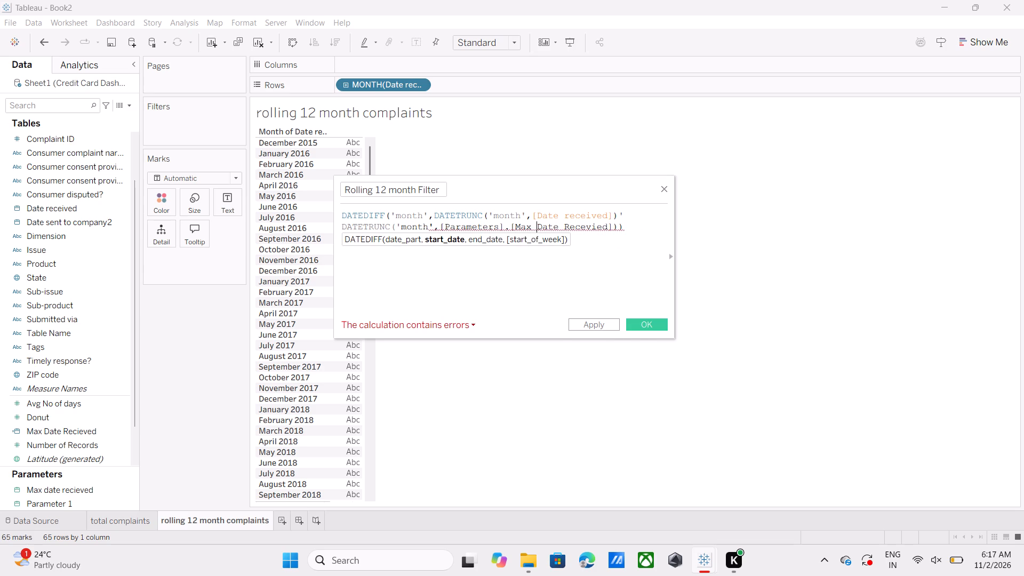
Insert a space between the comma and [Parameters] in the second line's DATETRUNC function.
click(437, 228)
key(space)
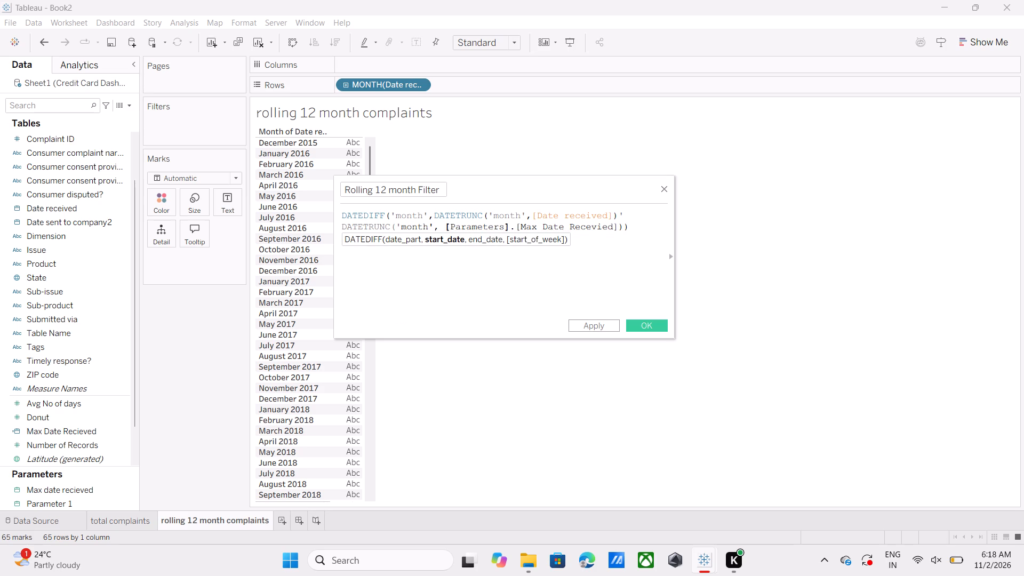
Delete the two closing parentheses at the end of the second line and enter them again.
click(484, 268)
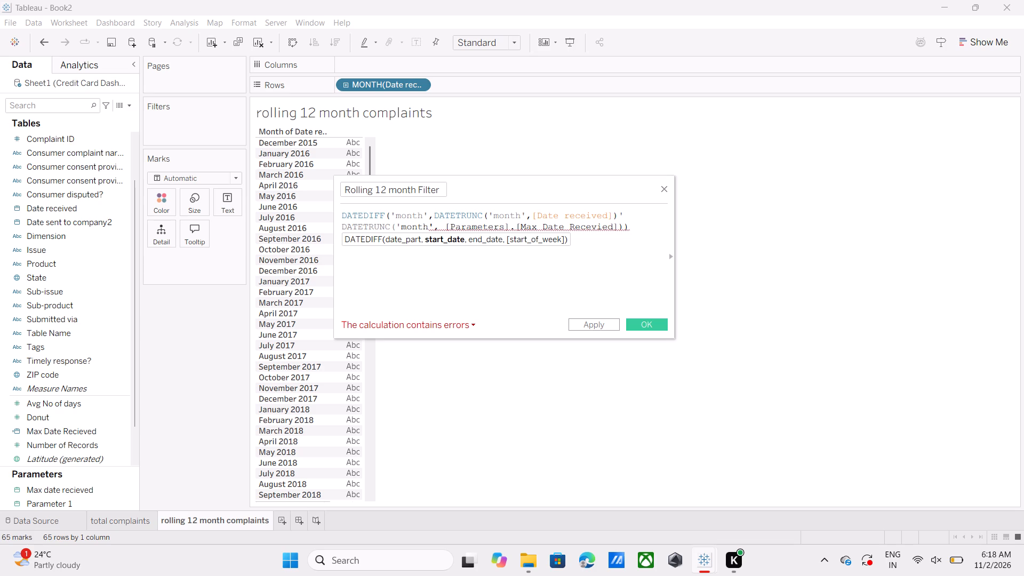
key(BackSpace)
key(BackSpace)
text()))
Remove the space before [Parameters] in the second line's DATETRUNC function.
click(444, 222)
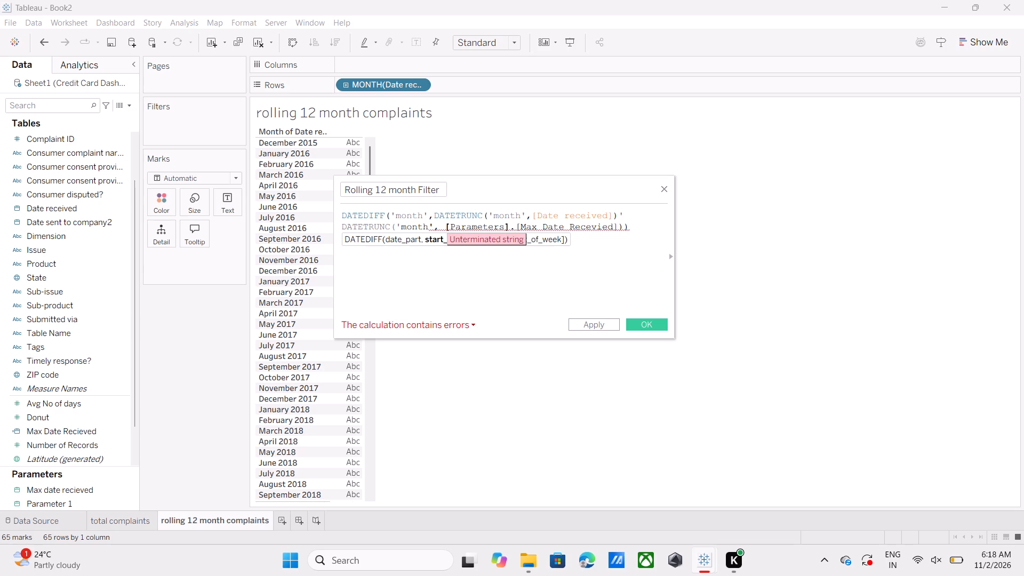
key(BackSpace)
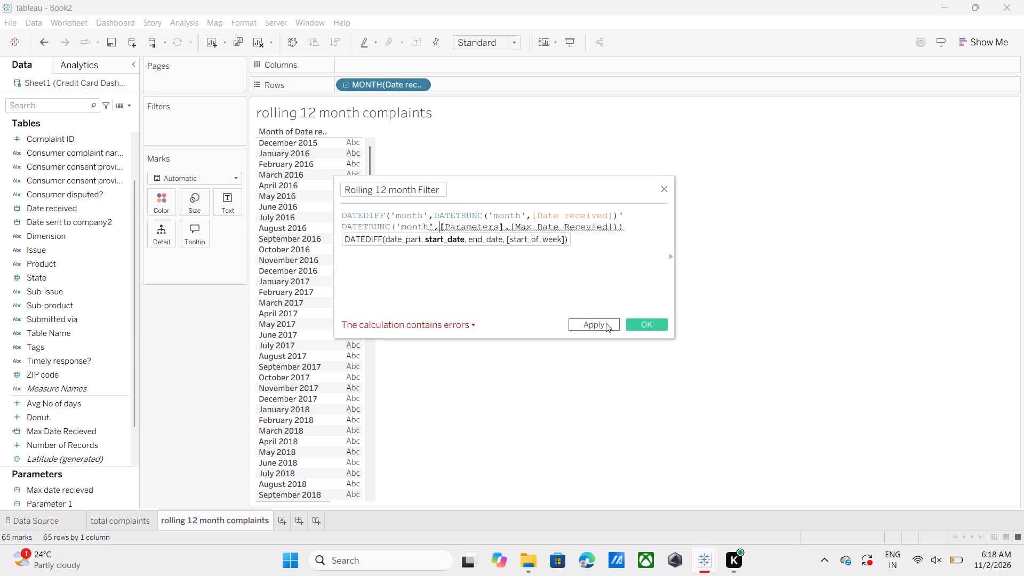
Check the calculation's listed errors and locate the part of the formula they refer to.
click(473, 324)
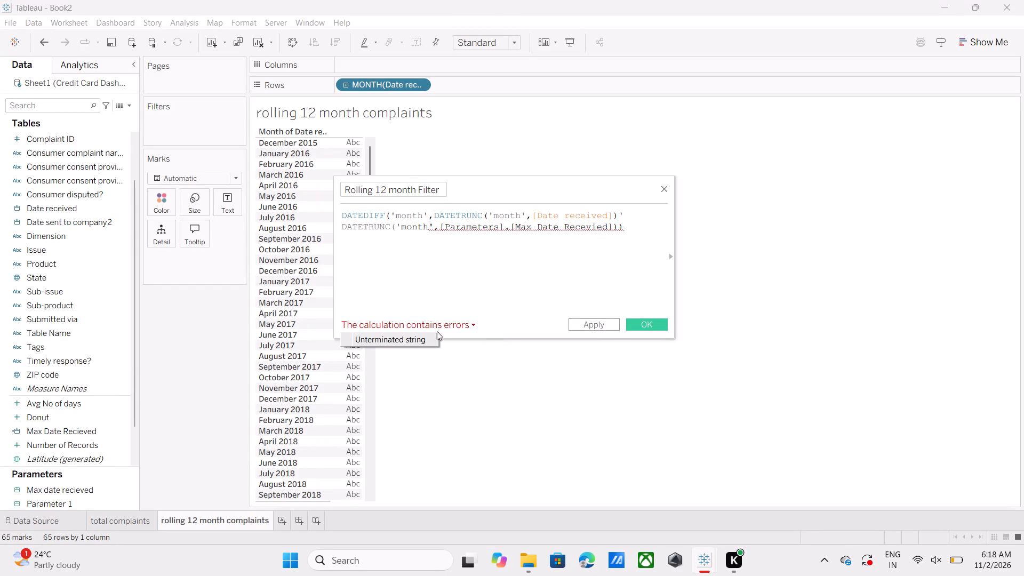
click(411, 340)
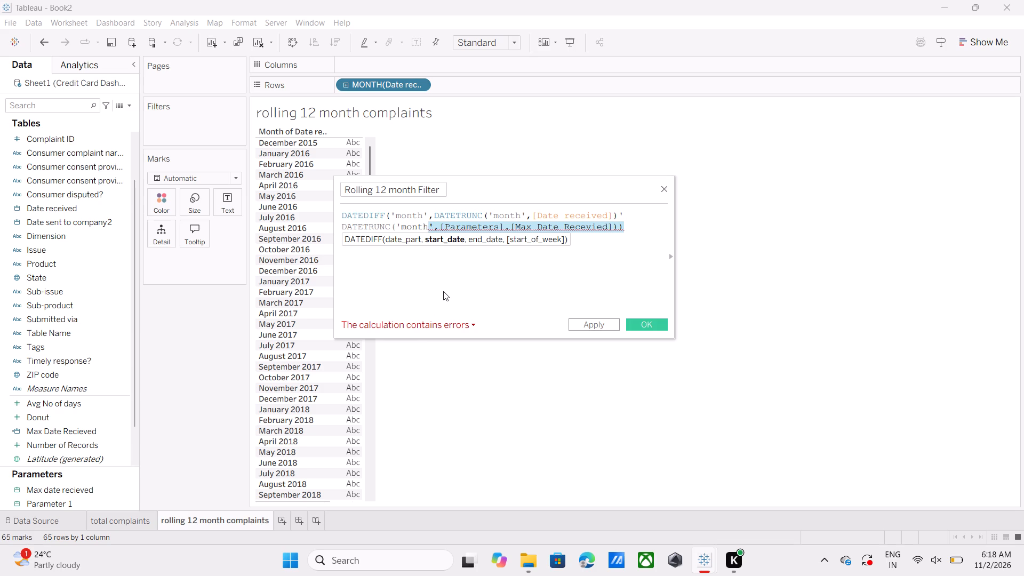
click(475, 240)
click(476, 326)
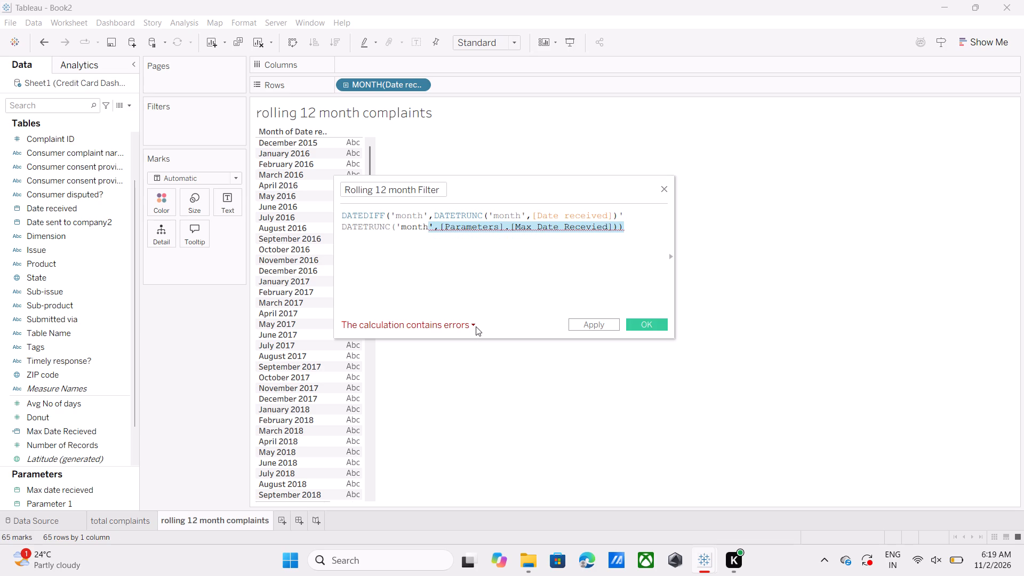
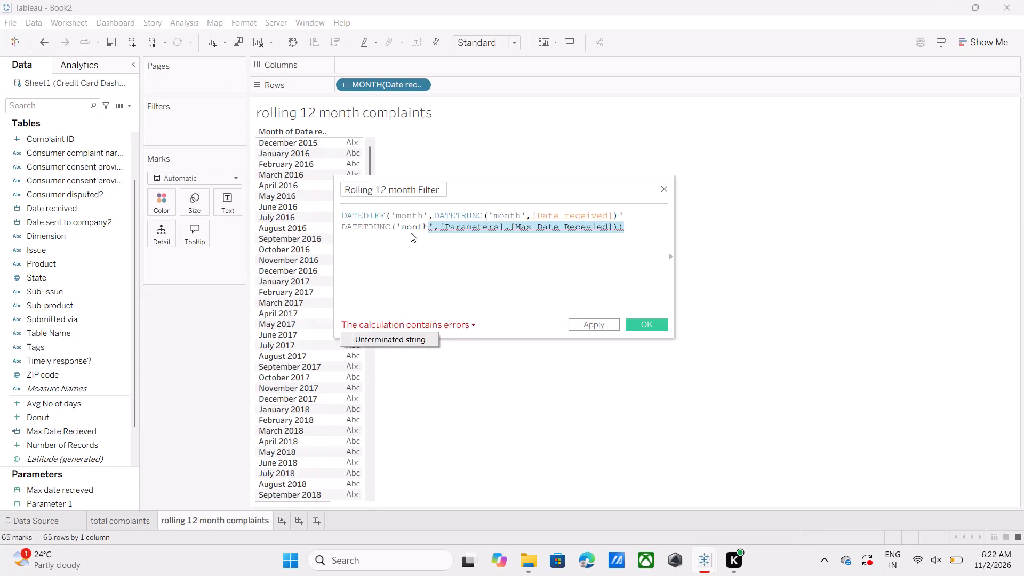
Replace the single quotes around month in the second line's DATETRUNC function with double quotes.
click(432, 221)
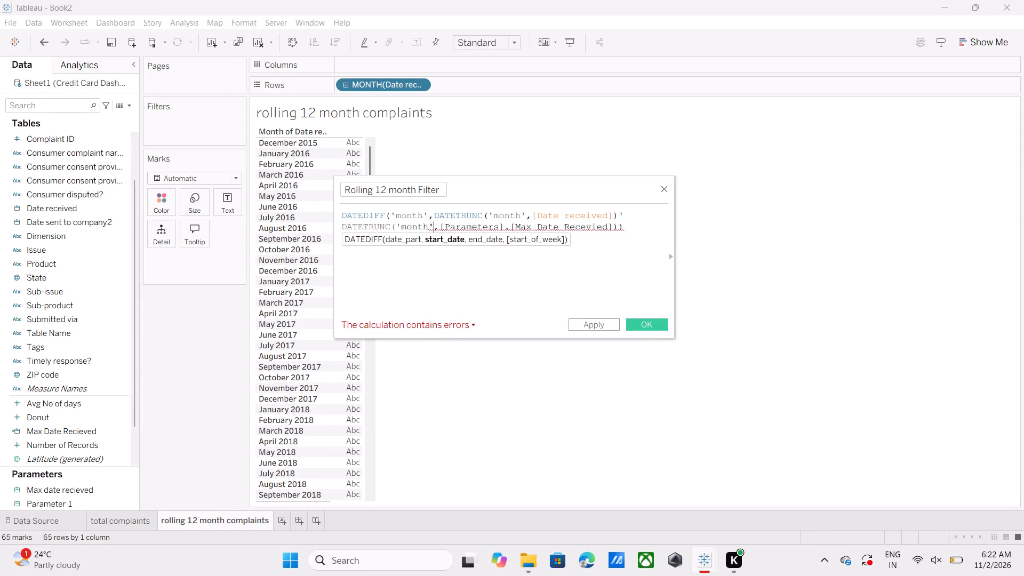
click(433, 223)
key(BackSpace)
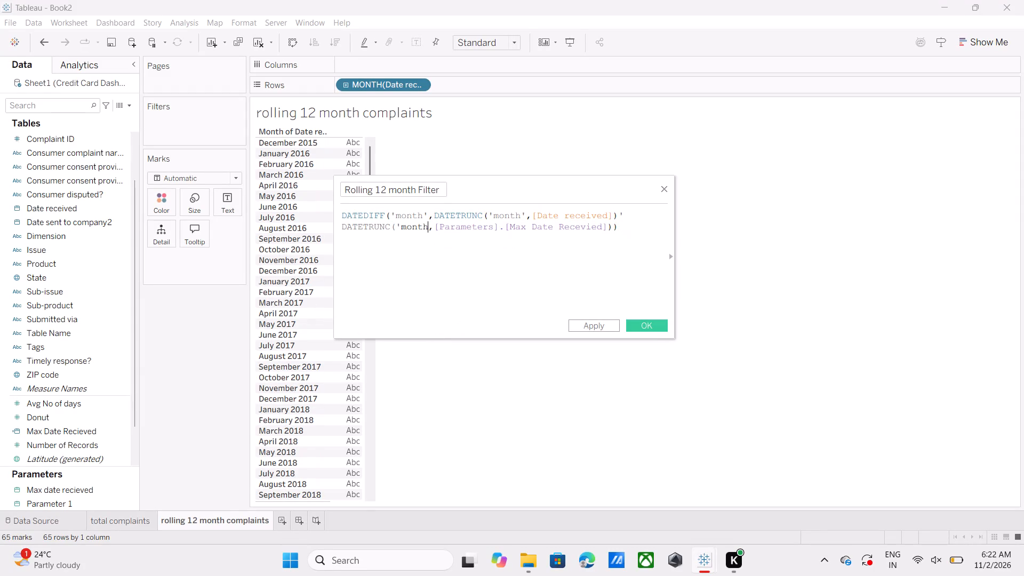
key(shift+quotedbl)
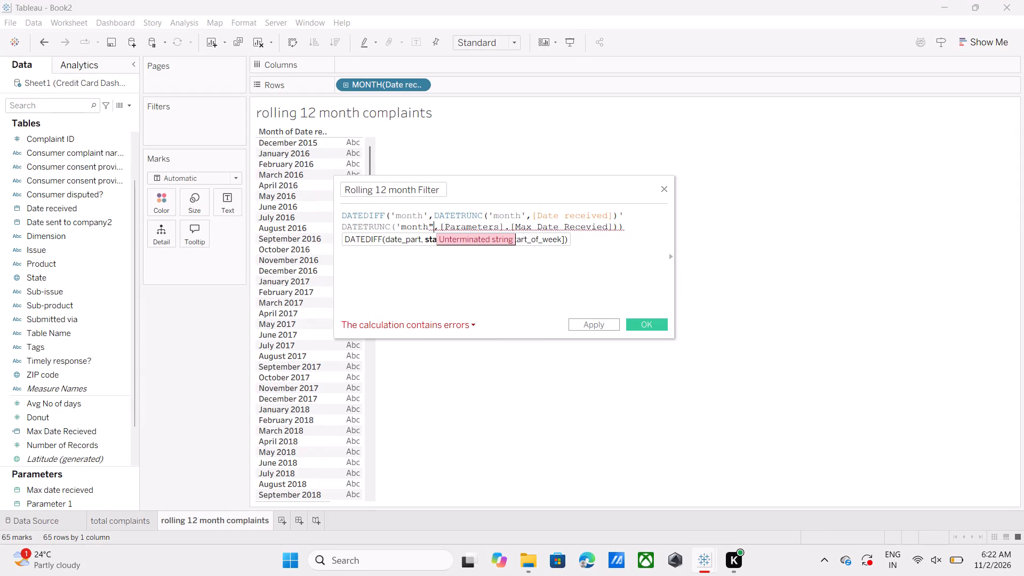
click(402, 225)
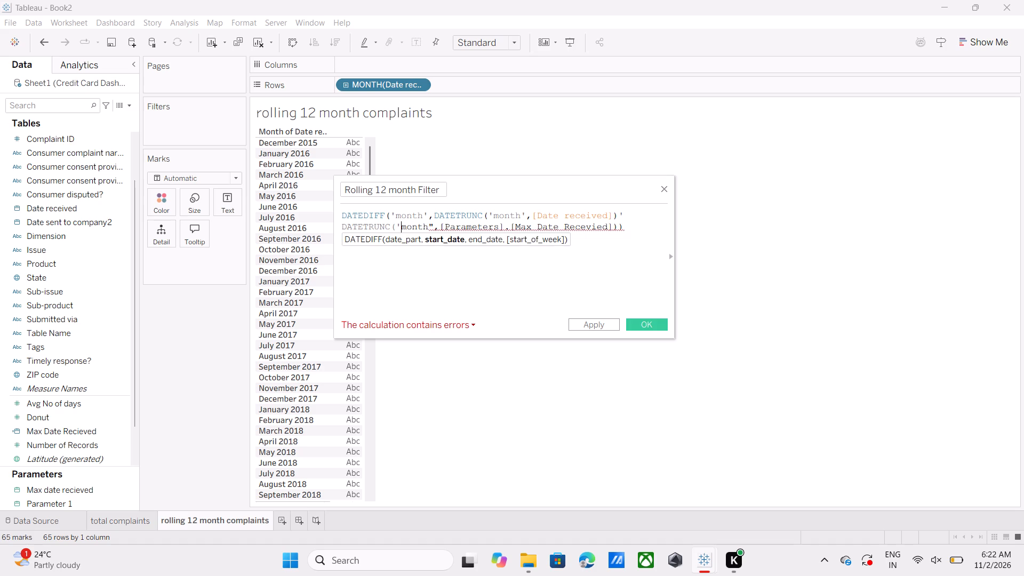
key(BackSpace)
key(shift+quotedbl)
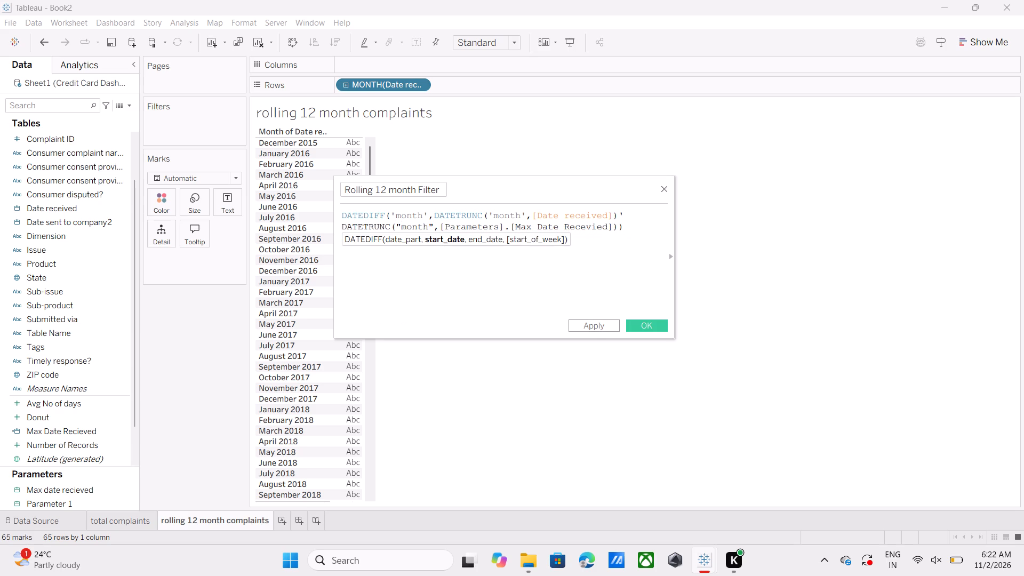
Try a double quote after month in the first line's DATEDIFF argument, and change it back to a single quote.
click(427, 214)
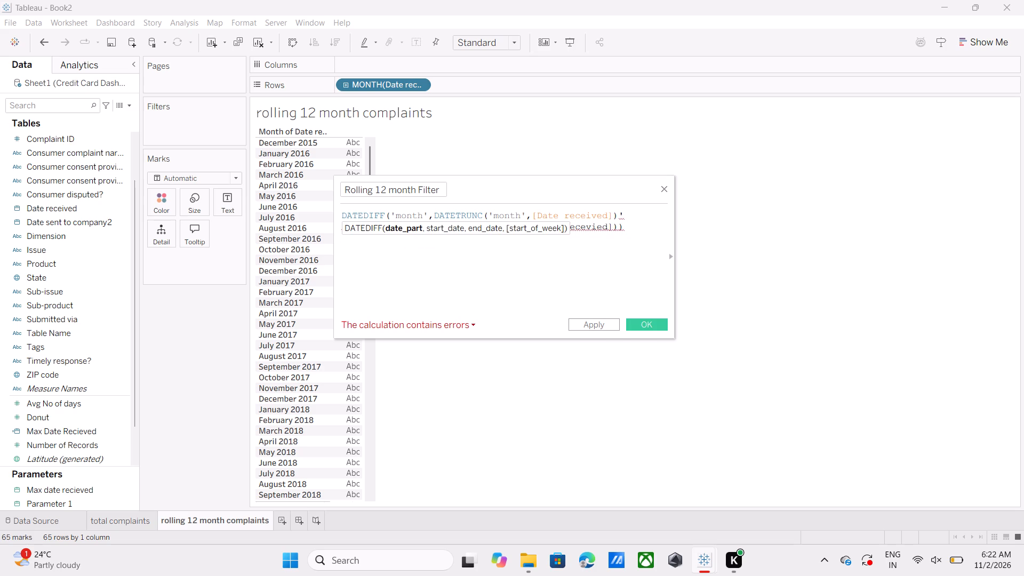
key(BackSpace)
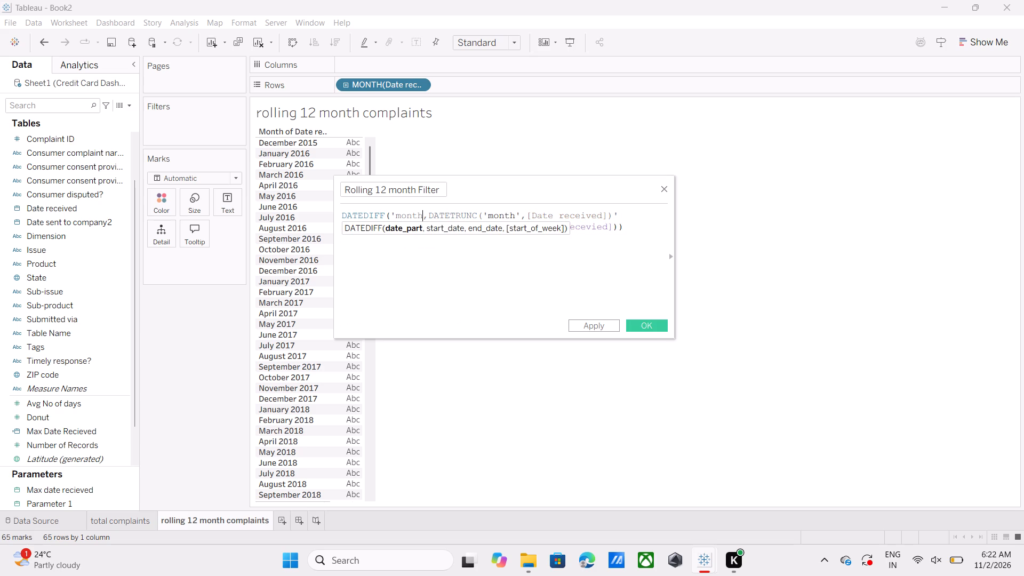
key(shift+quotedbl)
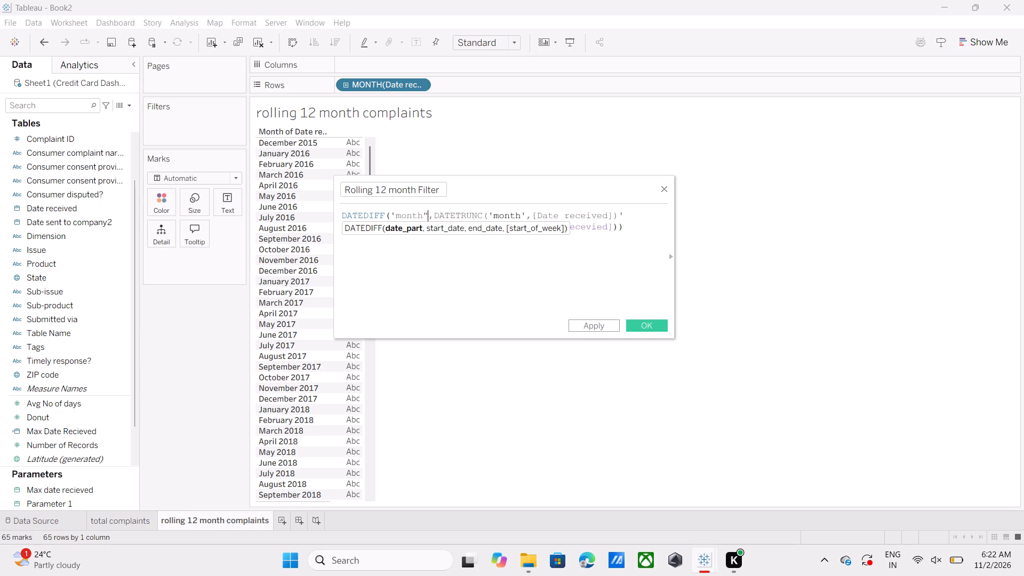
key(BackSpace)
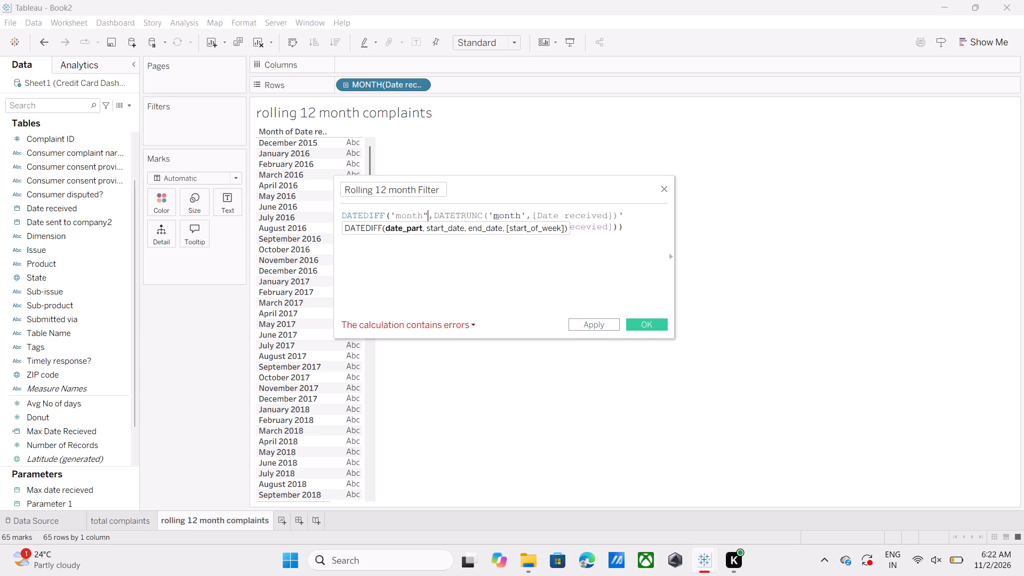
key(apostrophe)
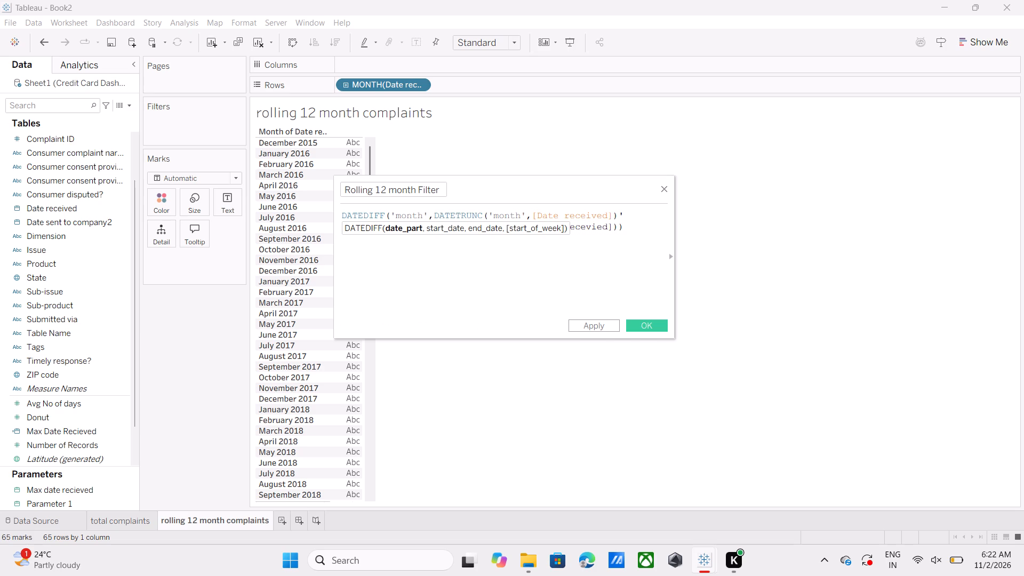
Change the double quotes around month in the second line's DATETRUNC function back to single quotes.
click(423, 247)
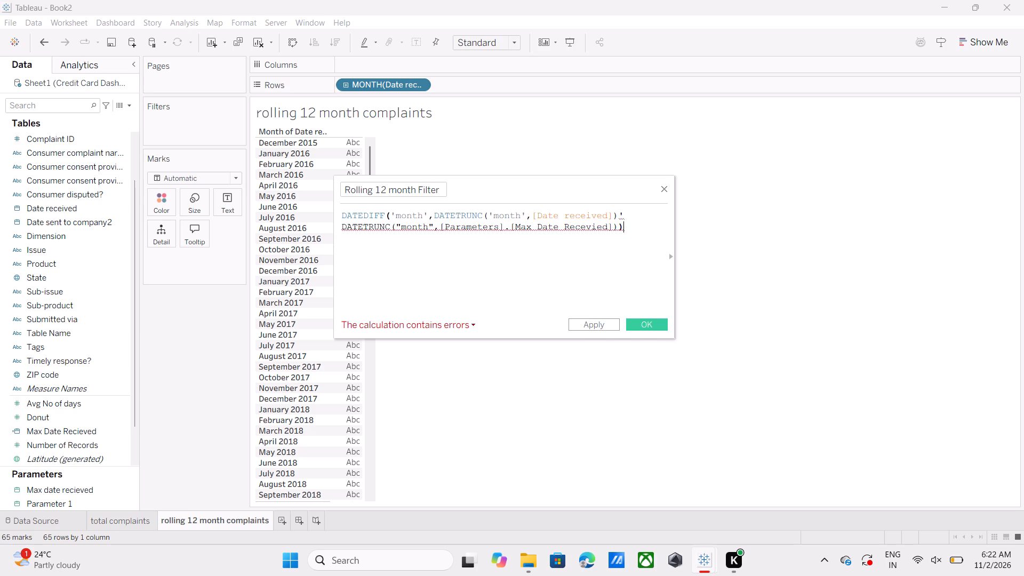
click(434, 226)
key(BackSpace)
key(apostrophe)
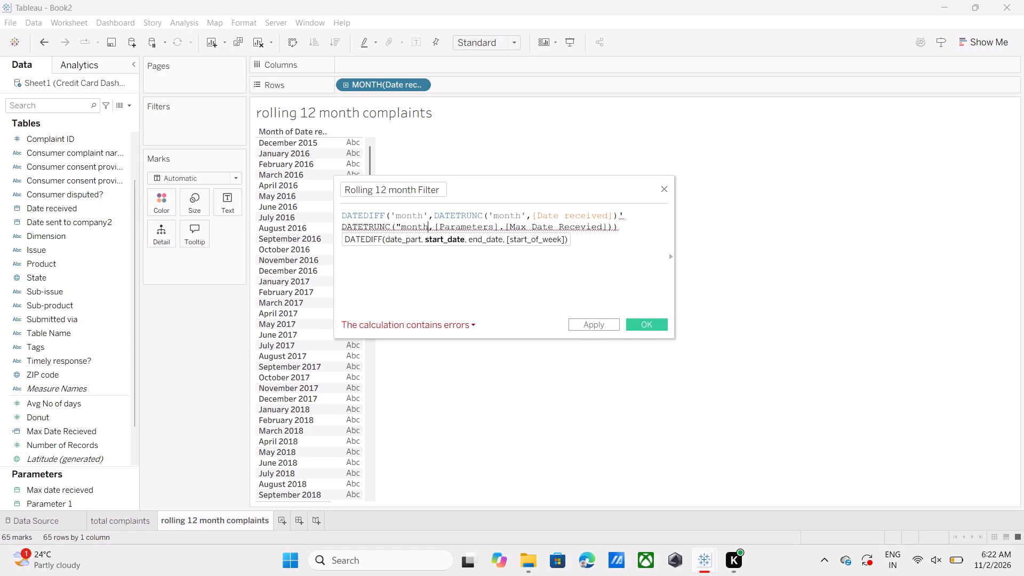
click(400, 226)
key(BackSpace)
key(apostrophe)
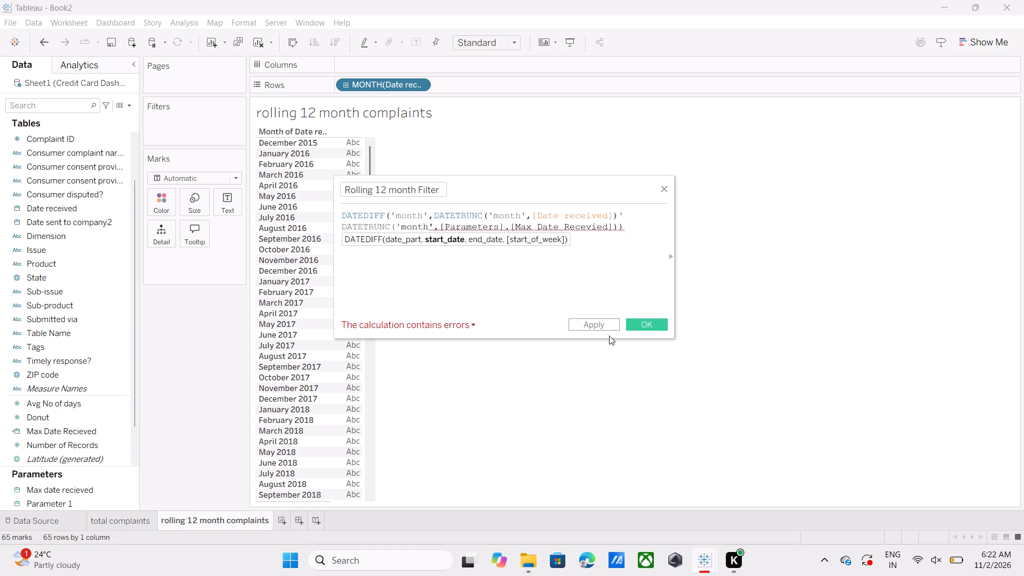
Accept the Rolling 12 month Filter calculation and close its editor.
click(636, 321)
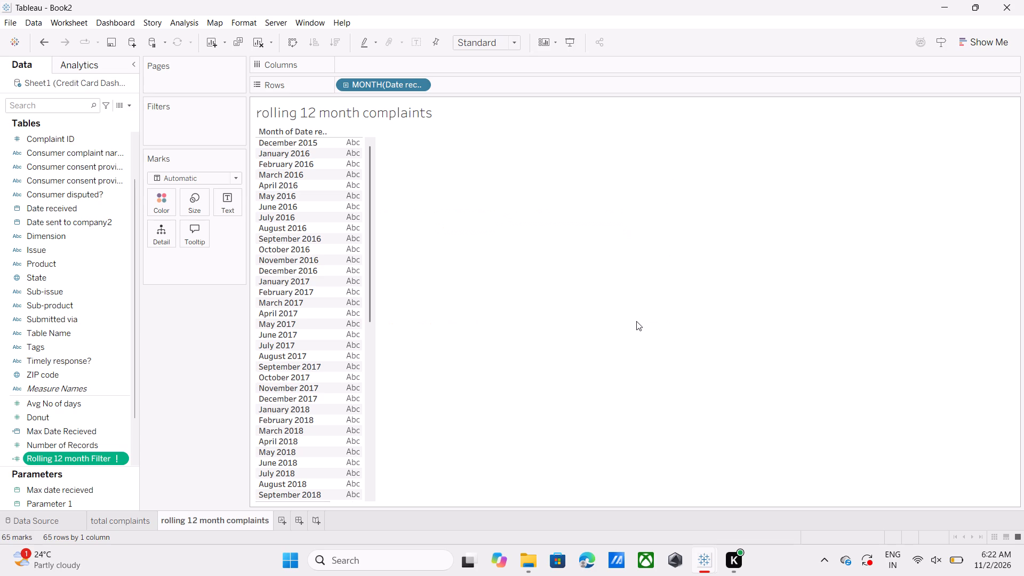
Close the workbook, saving its changes as Tableau Workbook Book2 in the Asus user folder.
click(1020, 1)
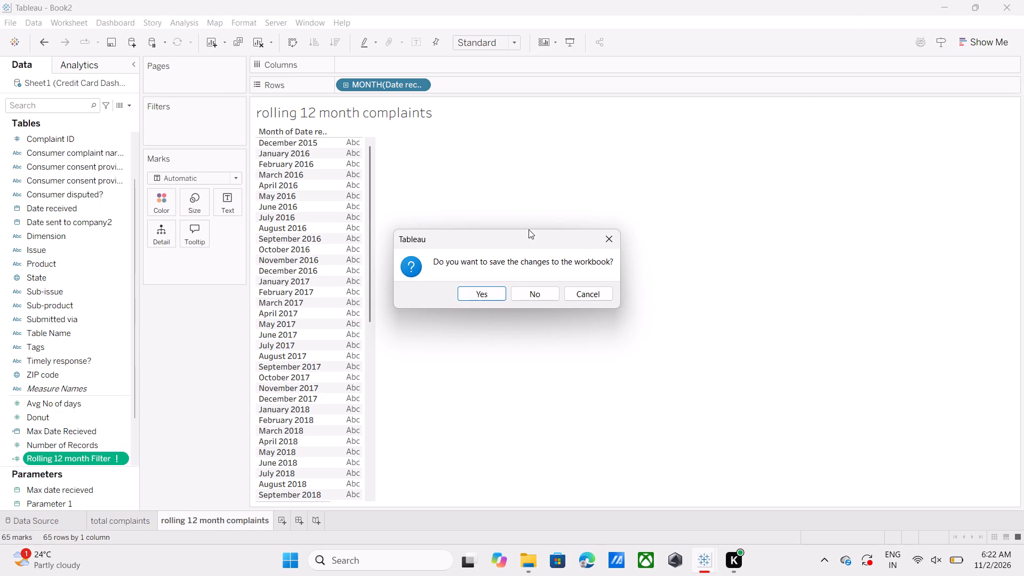
click(486, 295)
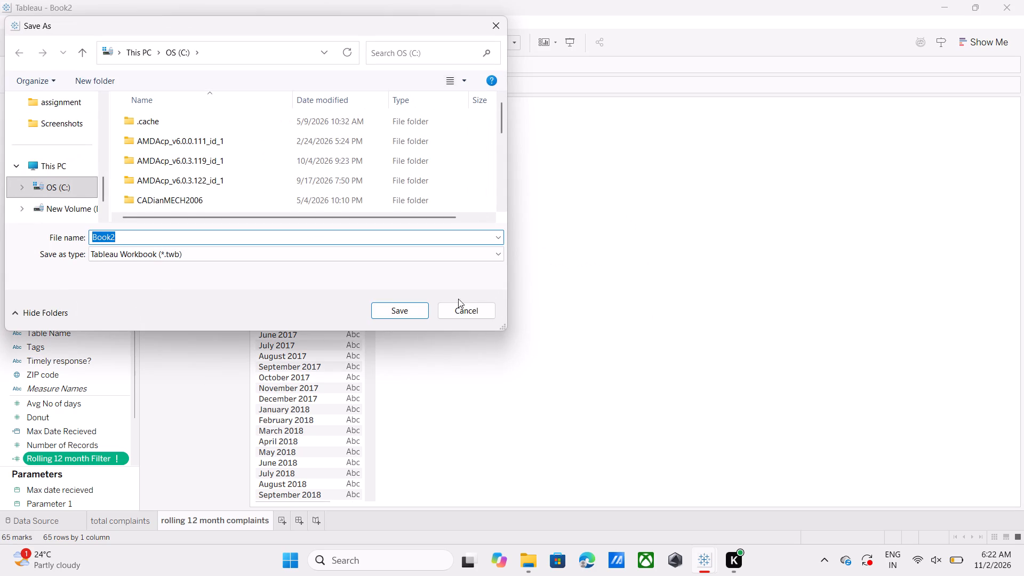
click(413, 304)
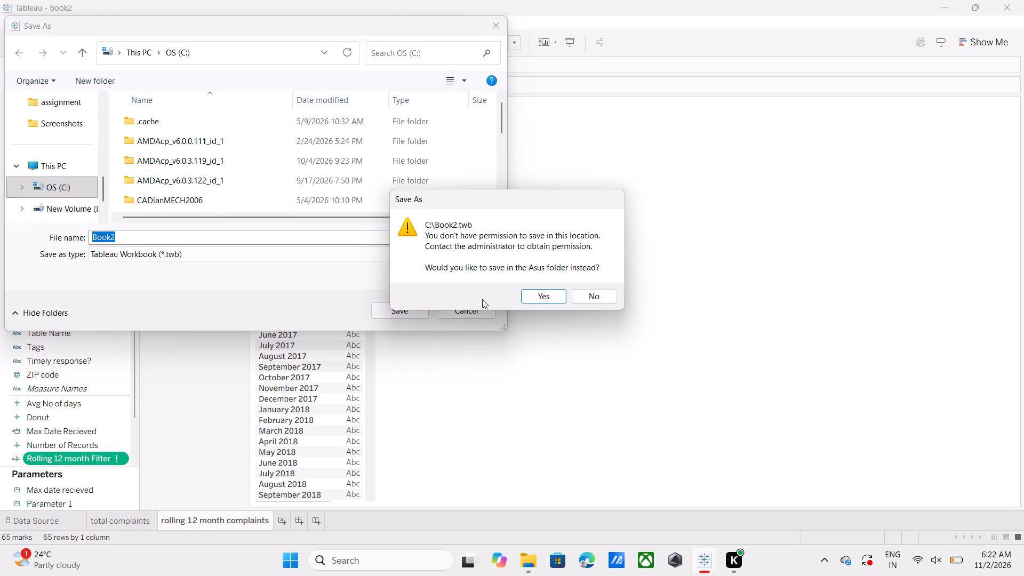
click(539, 295)
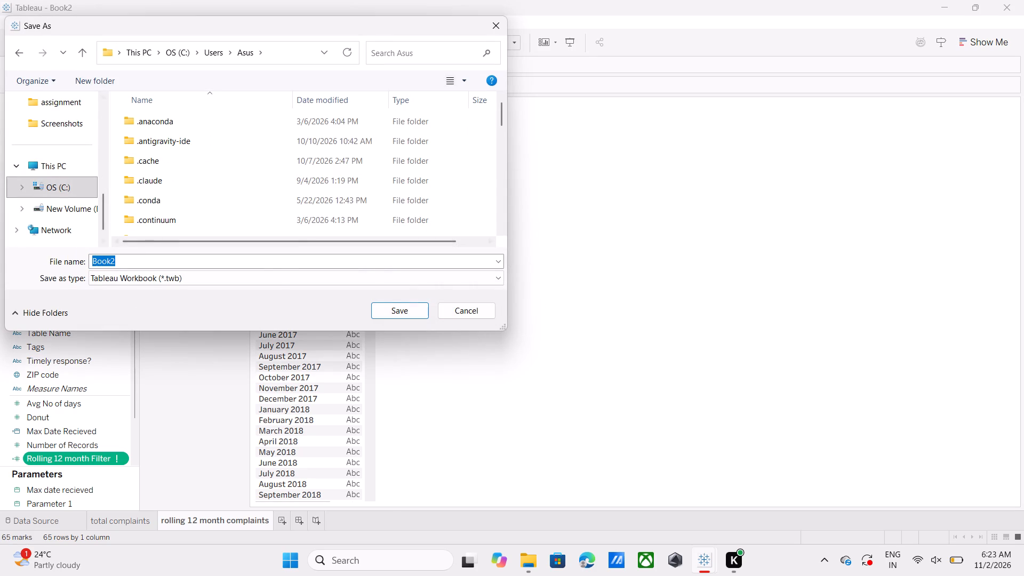
click(397, 309)
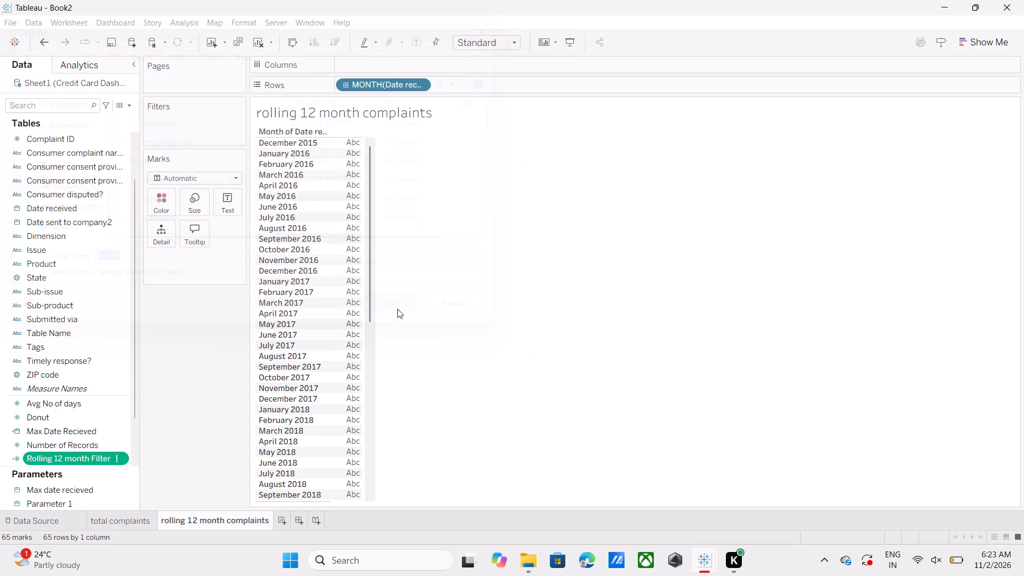